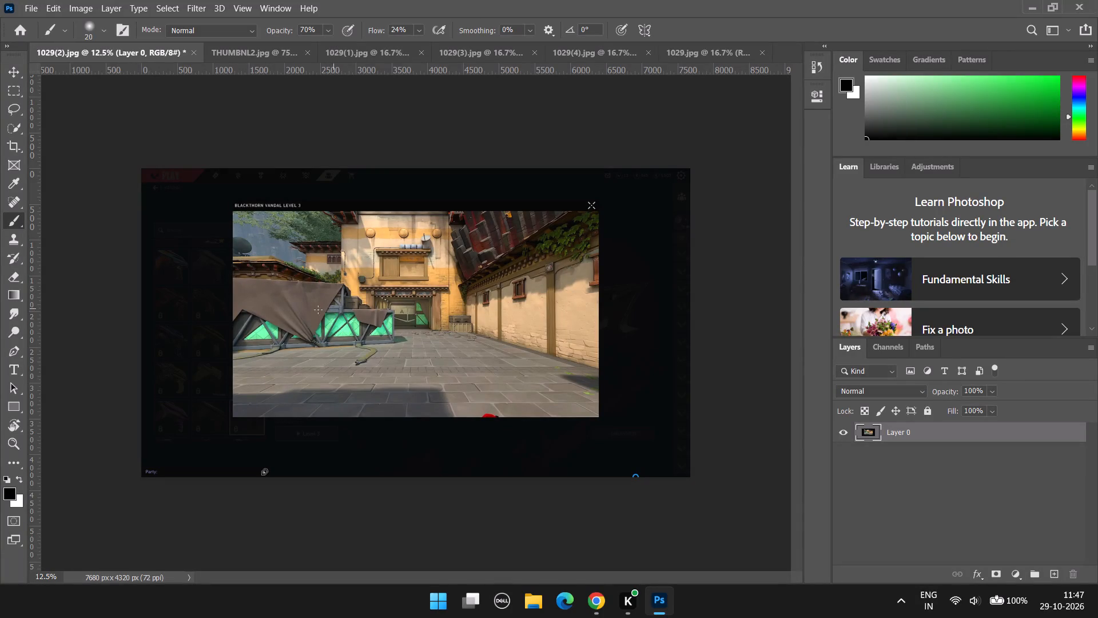
# Select the courtyard scene in 1029(2).jpg with Select Subject.
pyautogui.keyDown('alt'); pyautogui.scroll(4, 241, 241); pyautogui.keyUp('alt')
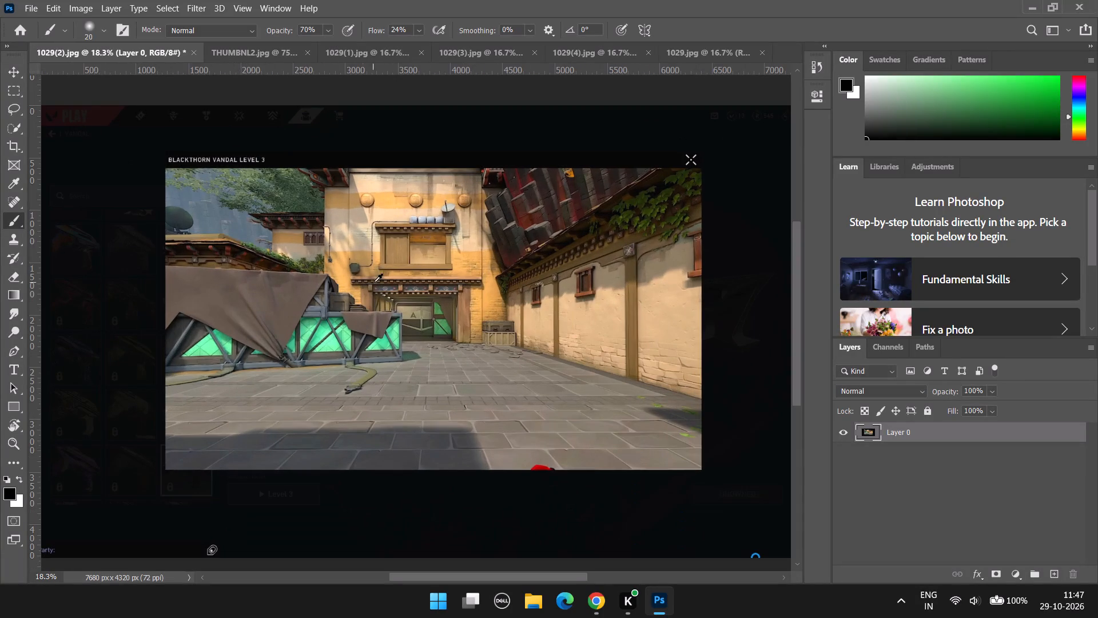
pyautogui.keyDown('alt'); pyautogui.scroll(3, 375, 282); pyautogui.keyUp('alt')
pyautogui.keyDown('alt'); pyautogui.scroll(-4, 452, 302); pyautogui.keyUp('alt')
pyautogui.keyDown('alt'); pyautogui.scroll(1, 651, 373); pyautogui.keyUp('alt')
pyautogui.click(15, 85)
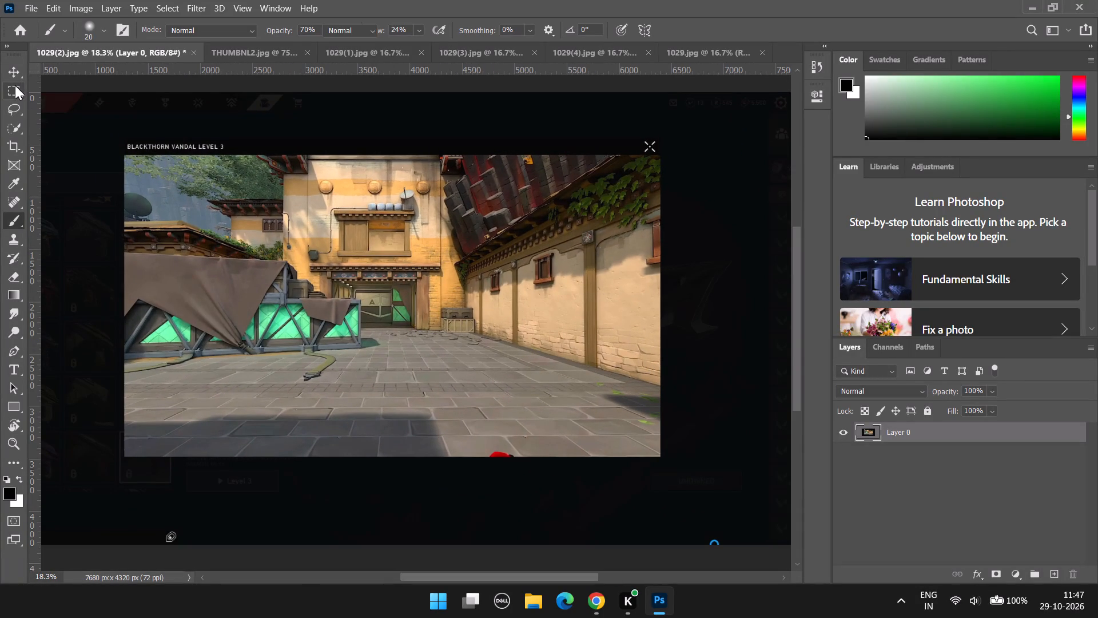
pyautogui.keyDown('alt'); pyautogui.scroll(3, 222, 165); pyautogui.keyUp('alt')
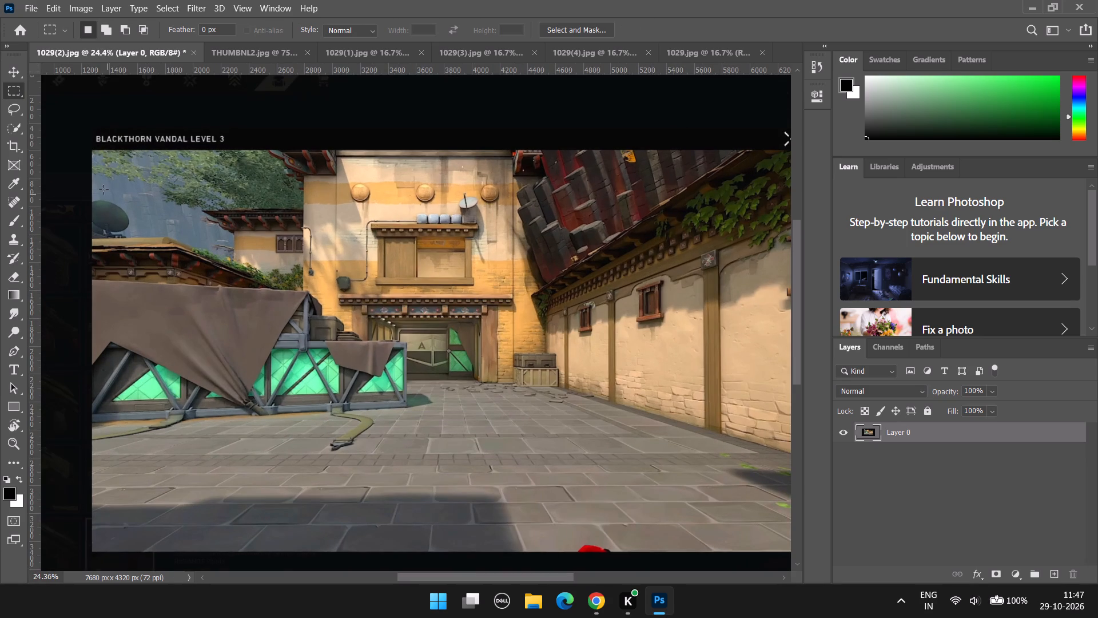
pyautogui.click(7, 129)
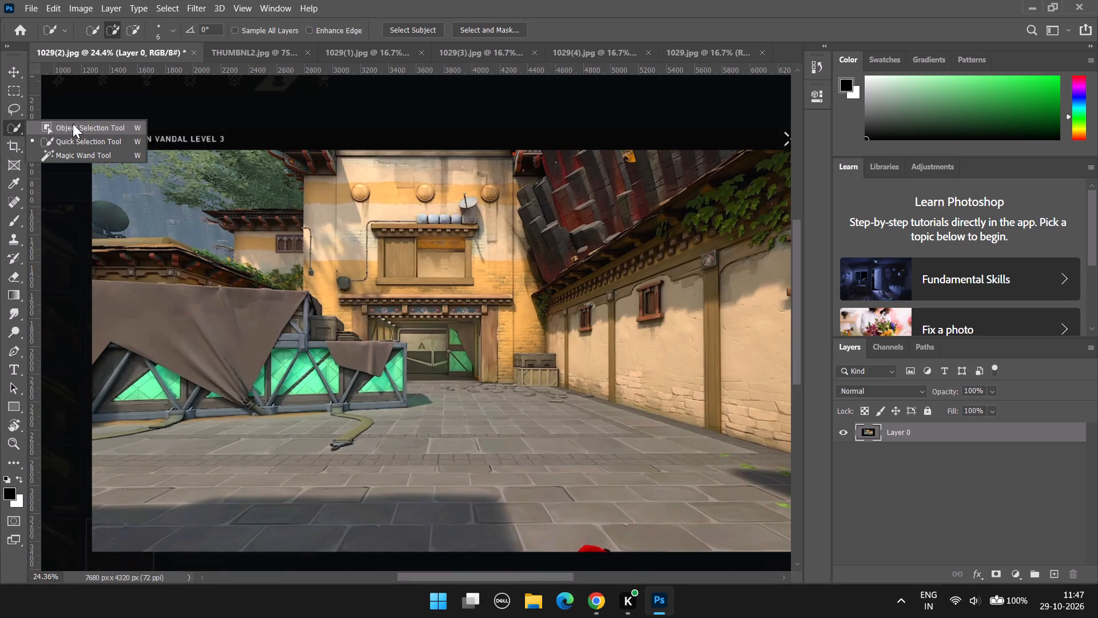
pyautogui.click(421, 23)
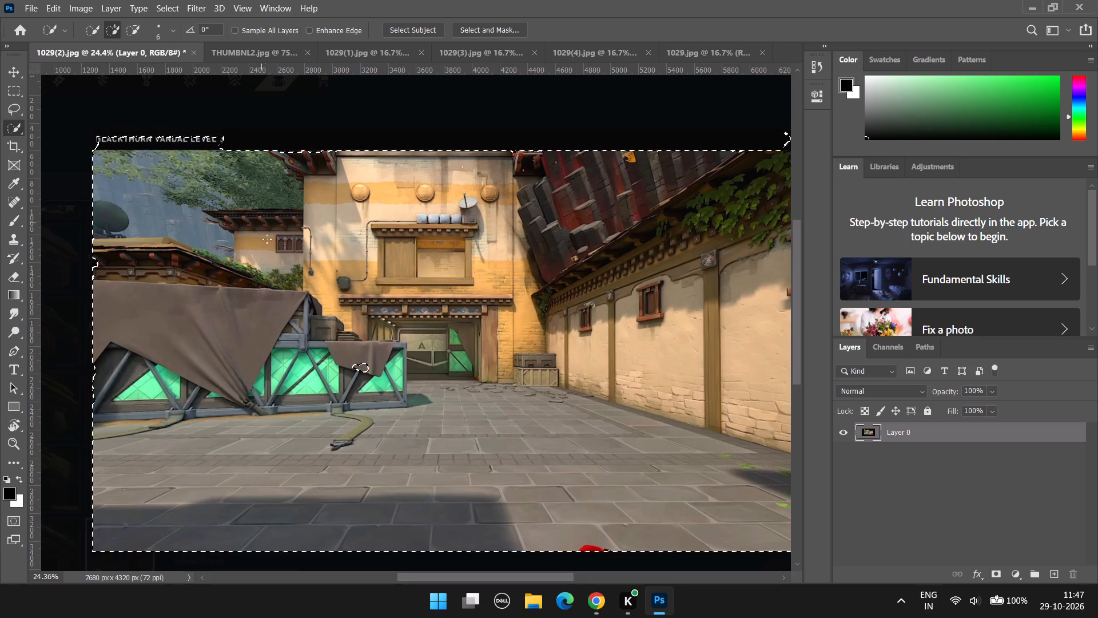
# Add the missed notch beside the roof on the scene's left edge to the selection with the Quick Selection tool.
pyautogui.keyDown('alt'); pyautogui.scroll(-5, 277, 264); pyautogui.keyUp('alt')
pyautogui.keyDown('alt'); pyautogui.scroll(2, 280, 274); pyautogui.keyUp('alt')
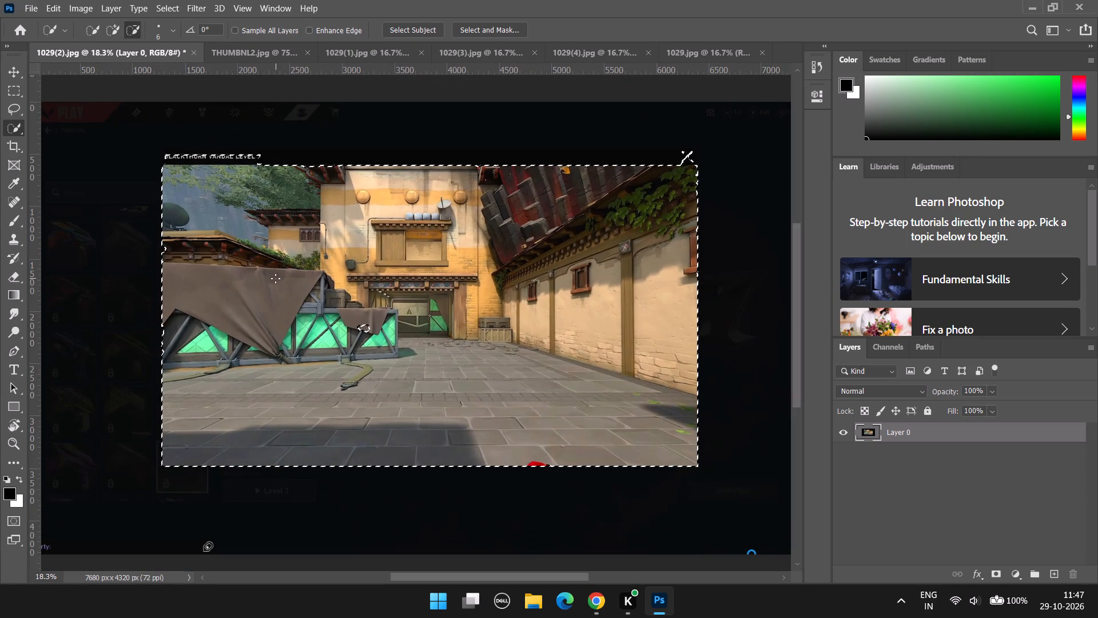
pyautogui.keyDown('alt'); pyautogui.scroll(3, 803, 138); pyautogui.keyUp('alt')
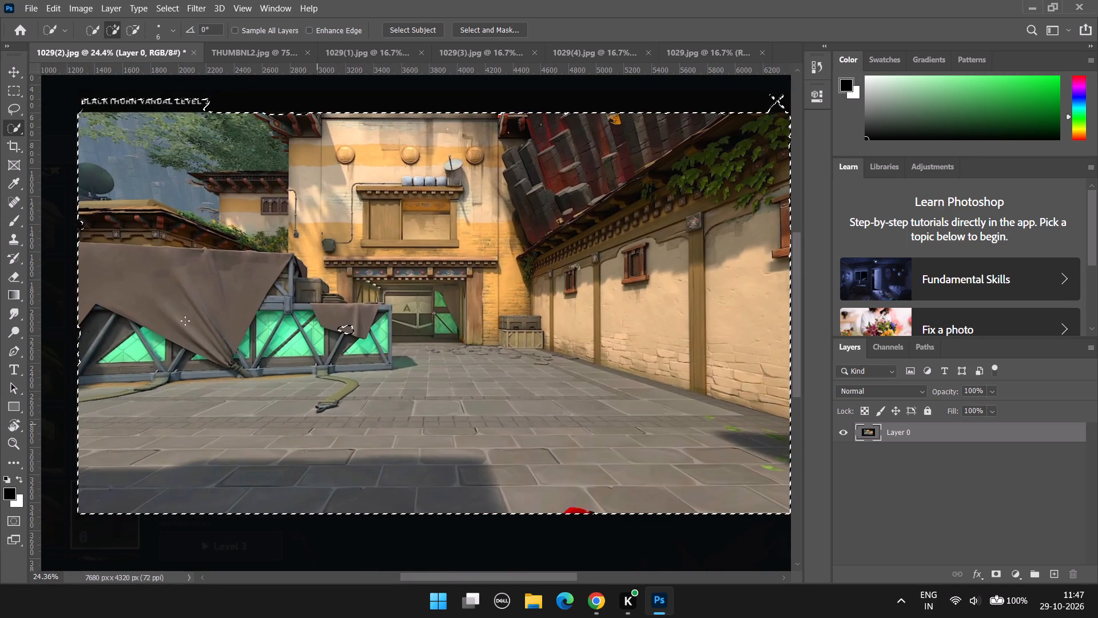
pyautogui.keyDown('alt'); pyautogui.scroll(16, 87, 149); pyautogui.keyUp('alt')
pyautogui.moveTo(78, 384); pyautogui.dragTo(78, 398)
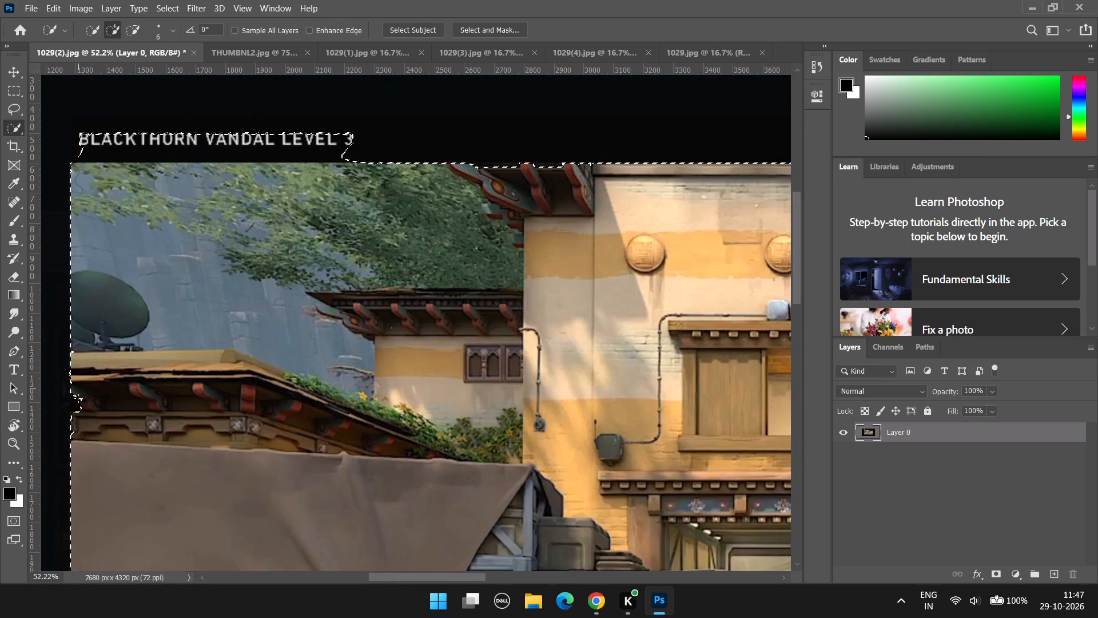
pyautogui.moveTo(78, 398); pyautogui.dragTo(80, 424)
# Enlarge the Quick Selection brush to 50 and subtract the BLACKTHORN VANDAL LEVEL 3 caption from the selection.
pyautogui.write(']]')
pyautogui.press(']')
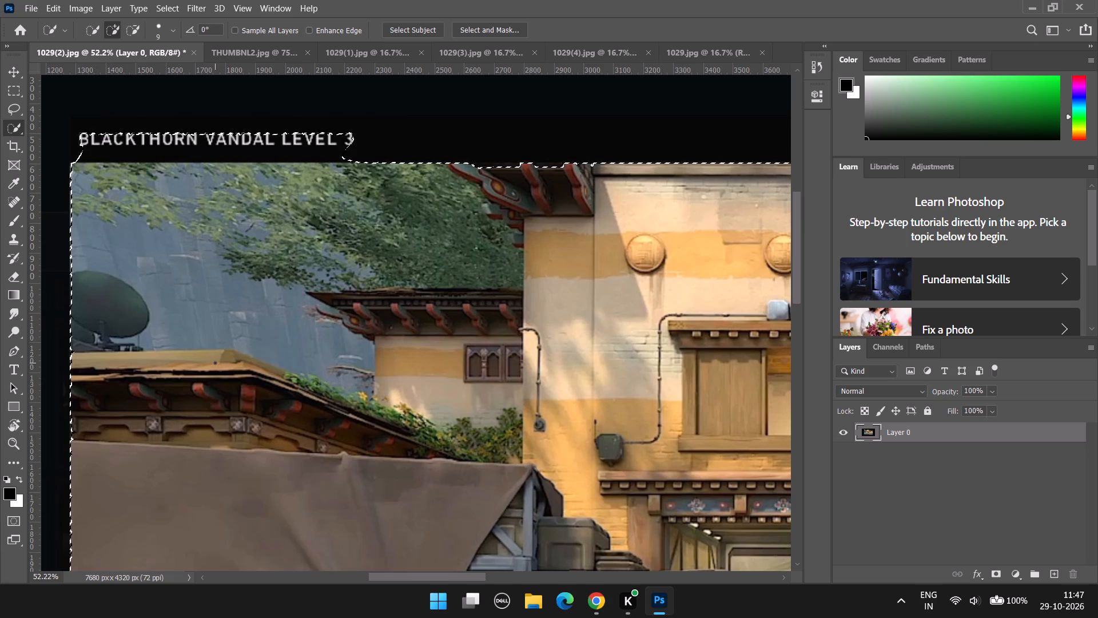
pyautogui.press(']')
pyautogui.press(']')
pyautogui.write(']]]]]]]')
pyautogui.scroll(-1, 86, 115)
pyautogui.keyDown('alt'); pyautogui.moveTo(78, 129); pyautogui.dragTo(244, 129); pyautogui.keyUp('alt')
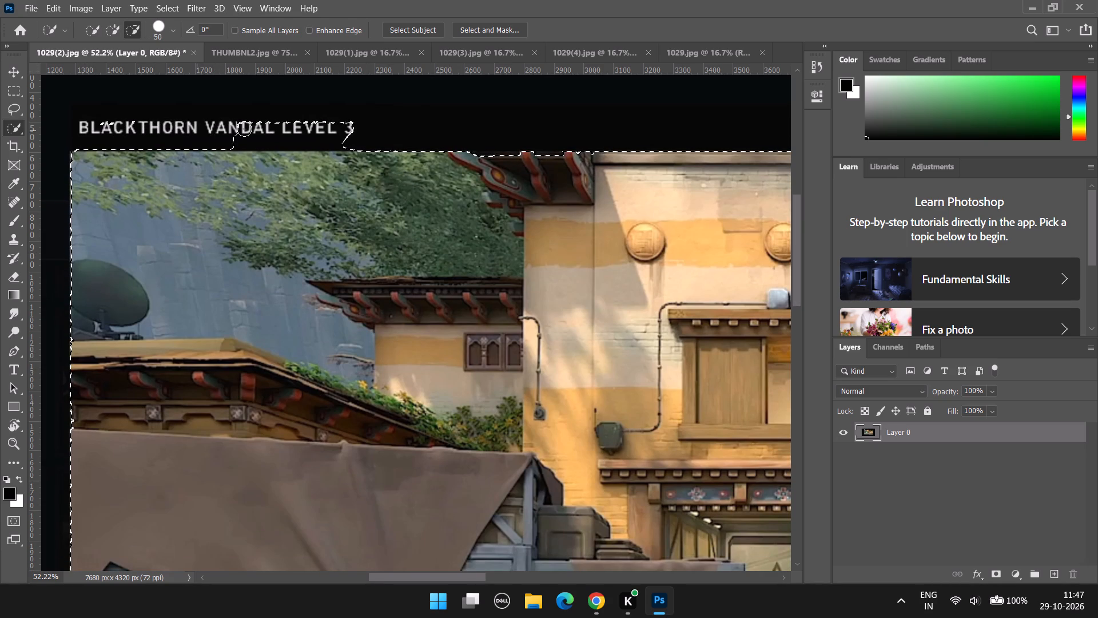
pyautogui.keyDown('alt'); pyautogui.moveTo(244, 129); pyautogui.dragTo(273, 129); pyautogui.keyUp('alt')
pyautogui.keyDown('alt'); pyautogui.moveTo(277, 129); pyautogui.dragTo(292, 128); pyautogui.keyUp('alt')
pyautogui.keyDown('alt'); pyautogui.moveTo(301, 126); pyautogui.dragTo(307, 125); pyautogui.keyUp('alt')
pyautogui.keyDown('alt'); pyautogui.moveTo(307, 125); pyautogui.dragTo(361, 128); pyautogui.keyUp('alt')
pyautogui.keyDown('alt'); pyautogui.moveTo(361, 129); pyautogui.dragTo(317, 134); pyautogui.keyUp('alt')
pyautogui.keyDown('alt'); pyautogui.click(317, 134); pyautogui.keyUp('alt')
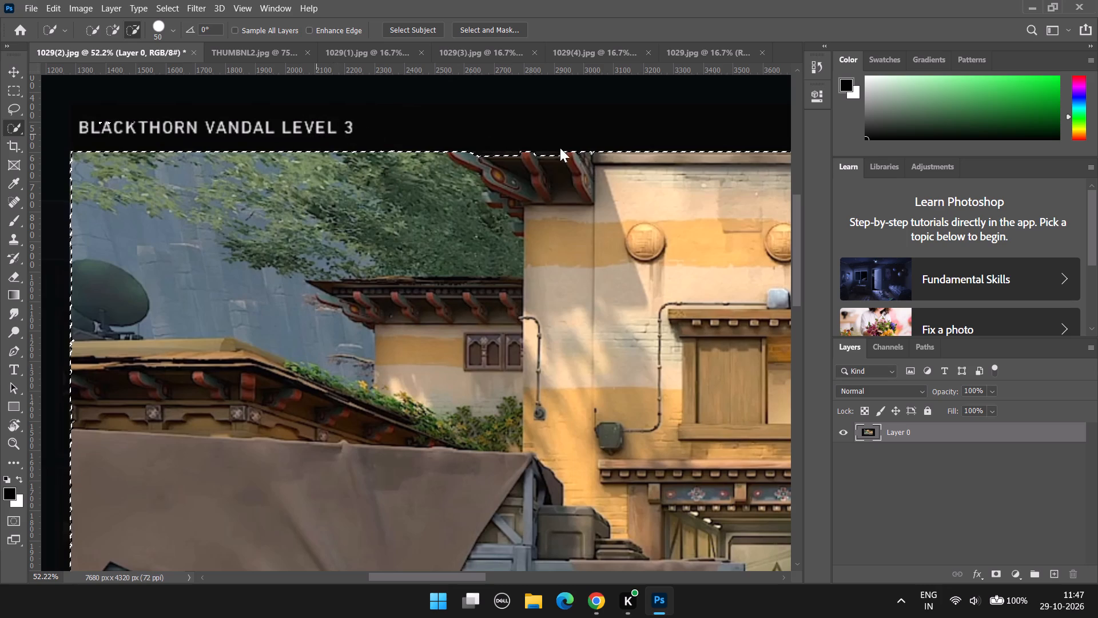
# Add the roof eaves along the scene's top edge to the selection so the border runs straight.
pyautogui.moveTo(473, 161); pyautogui.dragTo(575, 165)
pyautogui.moveTo(578, 165); pyautogui.dragTo(587, 165)
pyautogui.moveTo(587, 165); pyautogui.dragTo(558, 163)
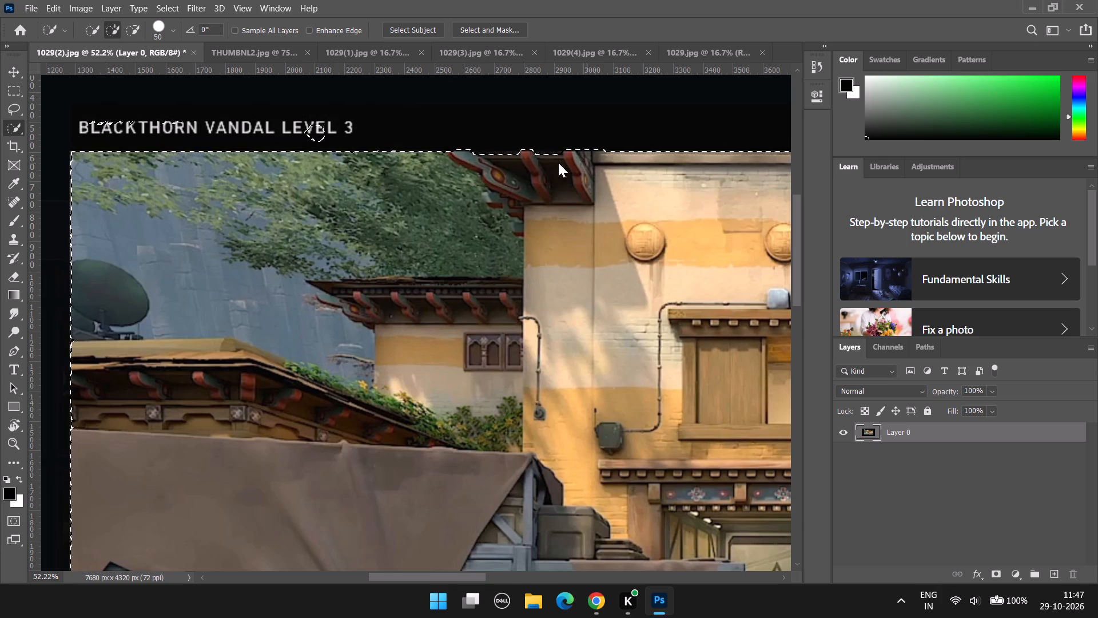
pyautogui.moveTo(558, 163); pyautogui.dragTo(560, 159)
pyautogui.moveTo(560, 159); pyautogui.dragTo(458, 158)
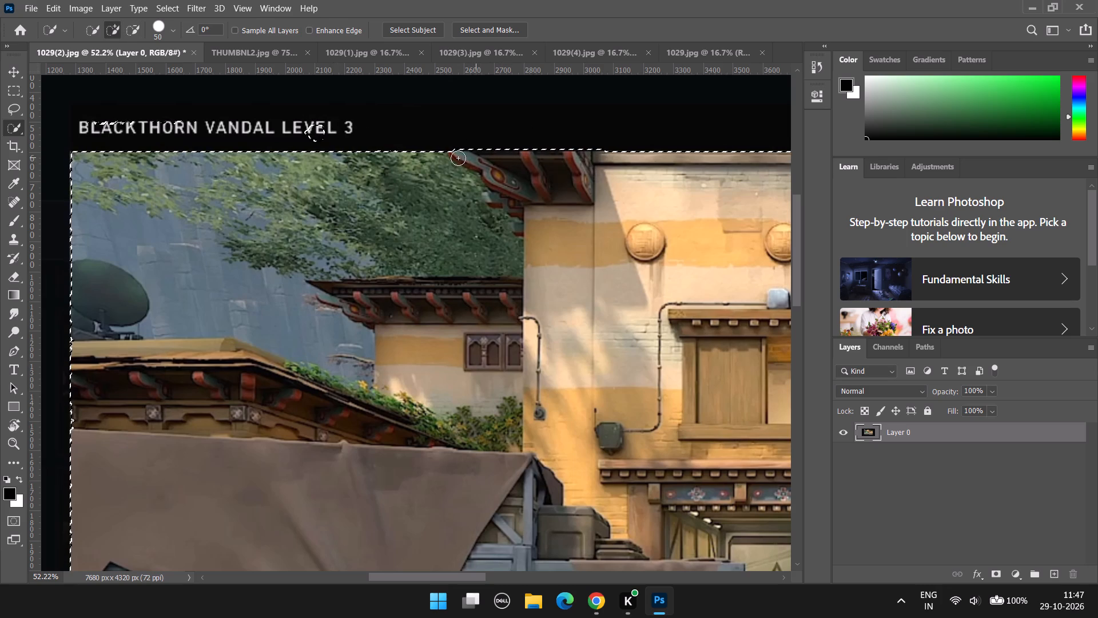
pyautogui.moveTo(458, 158); pyautogui.dragTo(433, 158)
# Subtract the leftover patch around the word LEVEL in the caption from the selection.
pyautogui.keyDown('alt'); pyautogui.scroll(-6, 608, 188); pyautogui.keyUp('alt')
pyautogui.keyDown('alt'); pyautogui.scroll(10, 364, 136); pyautogui.keyUp('alt')
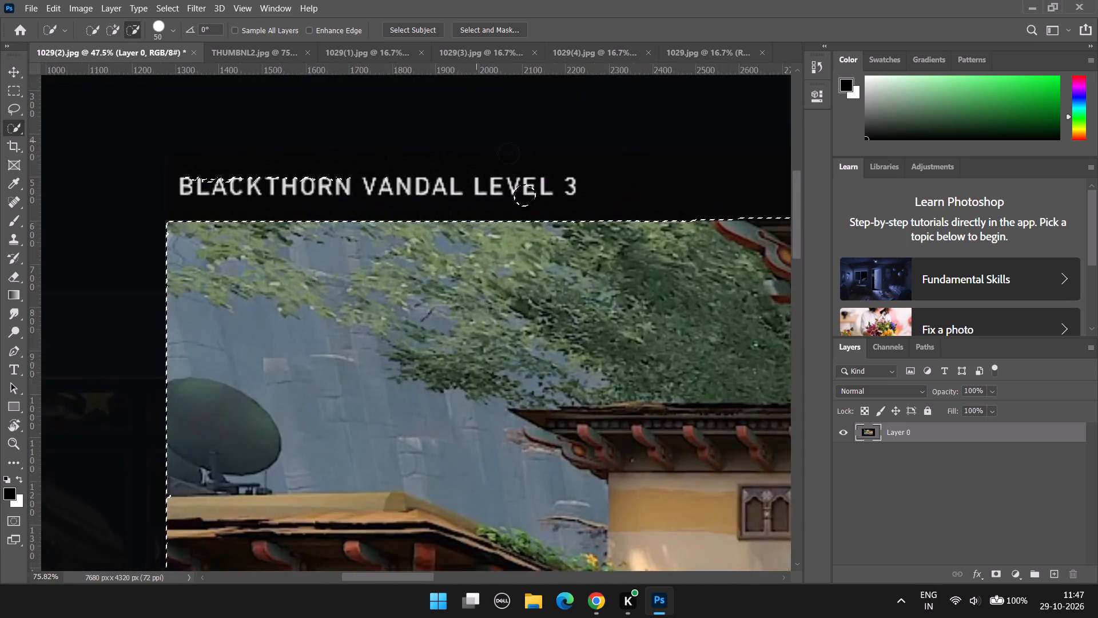
pyautogui.keyDown('alt'); pyautogui.scroll(3, 508, 153); pyautogui.keyUp('alt')
pyautogui.keyDown('alt'); pyautogui.moveTo(507, 202); pyautogui.dragTo(554, 204); pyautogui.keyUp('alt')
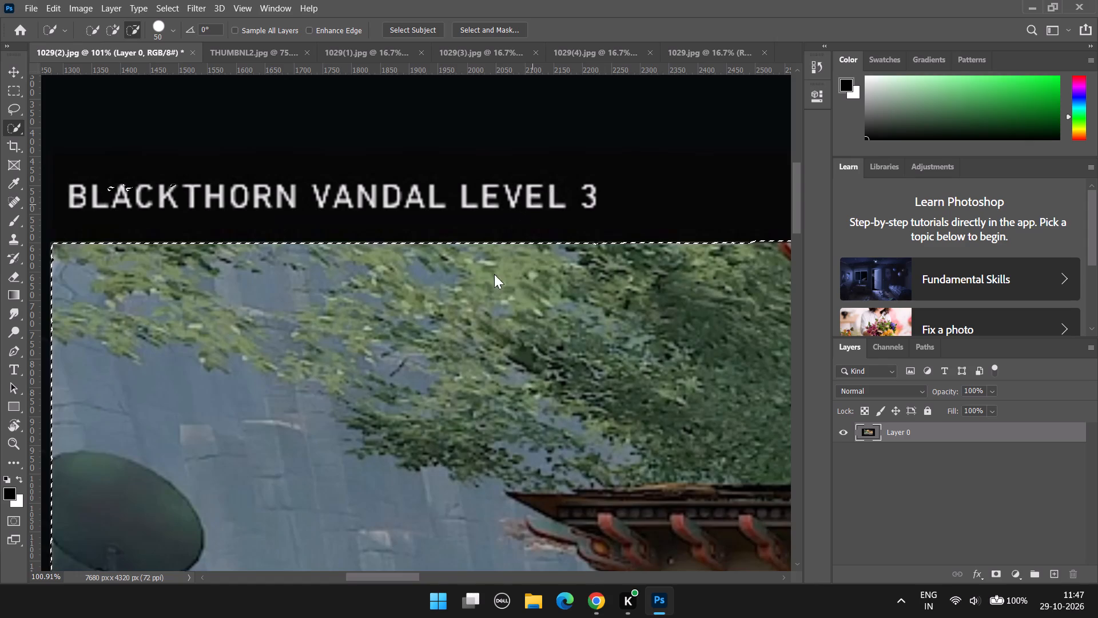
# Subtract the X-shaped close icon from the selection and even out the scene's edges around its upper-right corner.
pyautogui.keyDown('alt'); pyautogui.scroll(-20, 486, 304); pyautogui.keyUp('alt')
pyautogui.keyDown('alt'); pyautogui.scroll(-1, 486, 304); pyautogui.keyUp('alt')
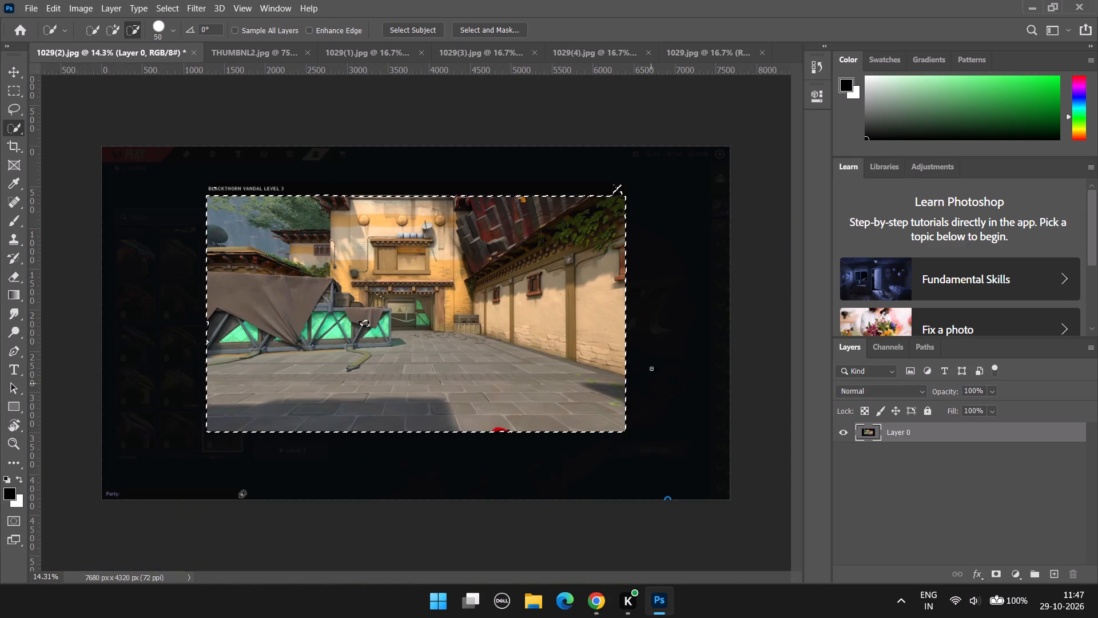
pyautogui.keyDown('alt'); pyautogui.scroll(11, 658, 390); pyautogui.keyUp('alt')
pyautogui.scroll(13, 667, 340)
pyautogui.scroll(-3, 670, 335)
pyautogui.scroll(3, 670, 335)
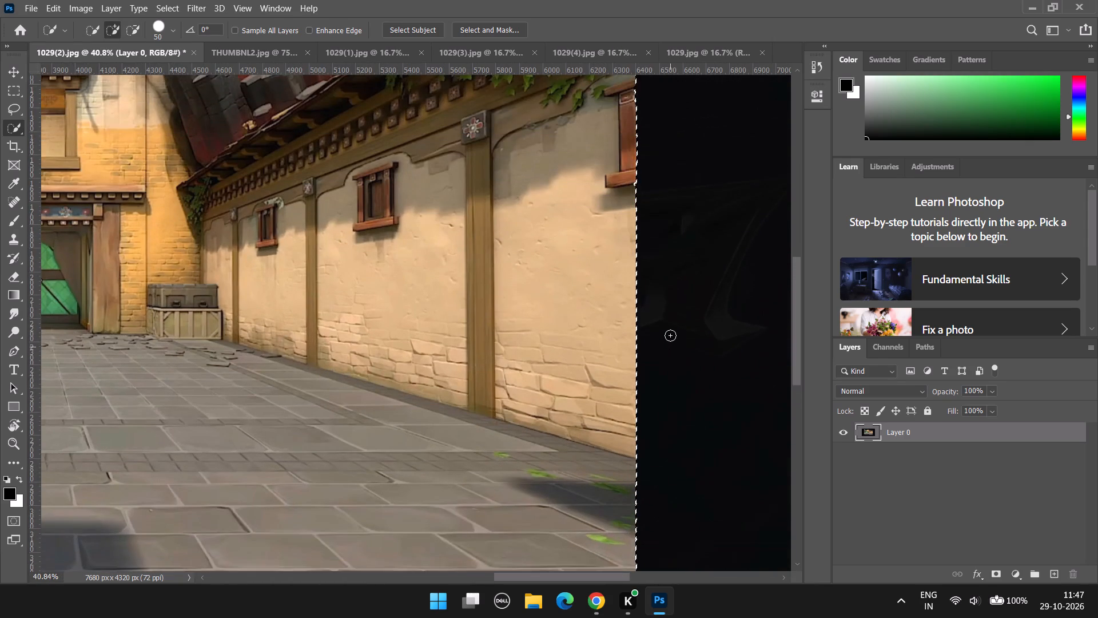
pyautogui.scroll(10, 670, 335)
pyautogui.scroll(20, 671, 335)
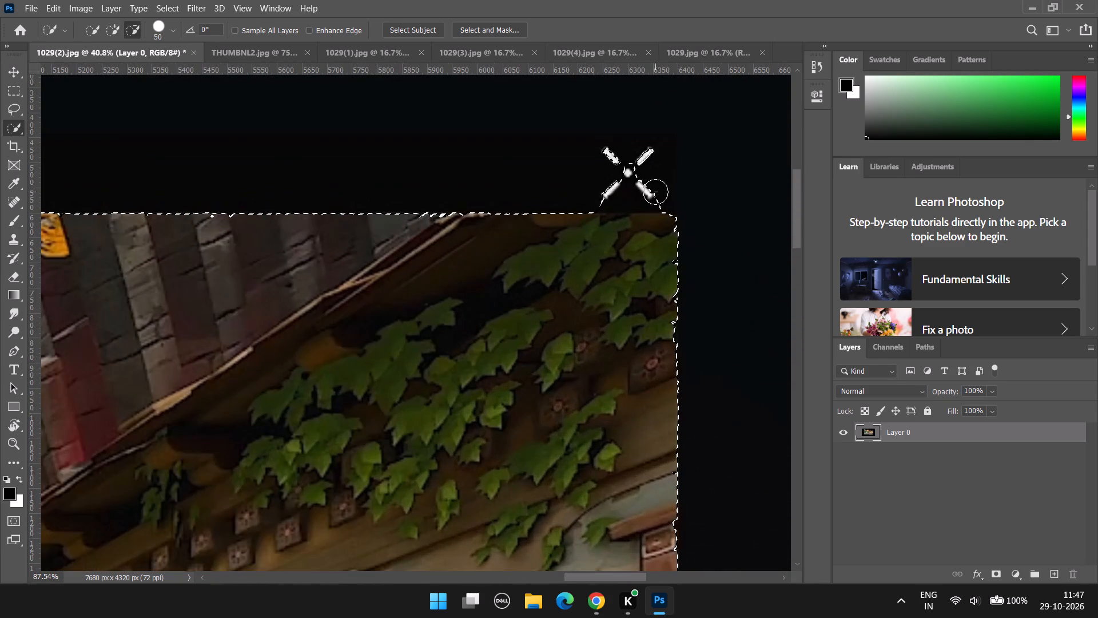
pyautogui.keyDown('alt'); pyautogui.moveTo(597, 185); pyautogui.dragTo(630, 184); pyautogui.keyUp('alt')
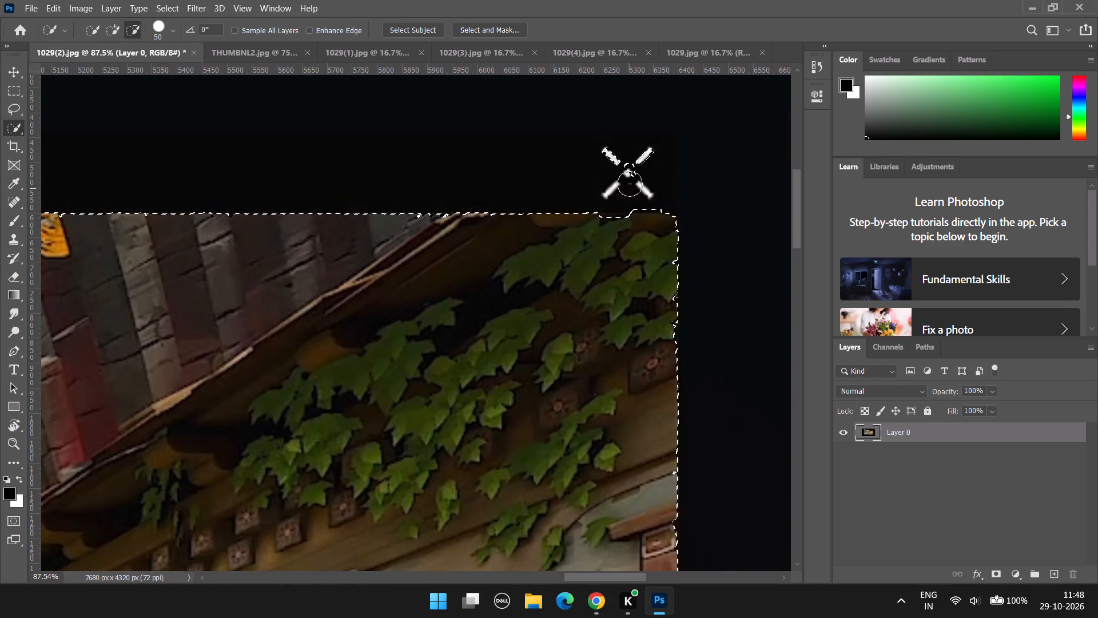
pyautogui.keyDown('alt'); pyautogui.moveTo(630, 184); pyautogui.dragTo(601, 166); pyautogui.keyUp('alt')
pyautogui.keyDown('alt'); pyautogui.moveTo(604, 164); pyautogui.dragTo(646, 179); pyautogui.keyUp('alt')
pyautogui.keyDown('alt'); pyautogui.moveTo(646, 184); pyautogui.dragTo(602, 185); pyautogui.keyUp('alt')
pyautogui.keyDown('alt'); pyautogui.moveTo(602, 185); pyautogui.dragTo(649, 185); pyautogui.keyUp('alt')
pyautogui.moveTo(588, 238); pyautogui.dragTo(550, 224)
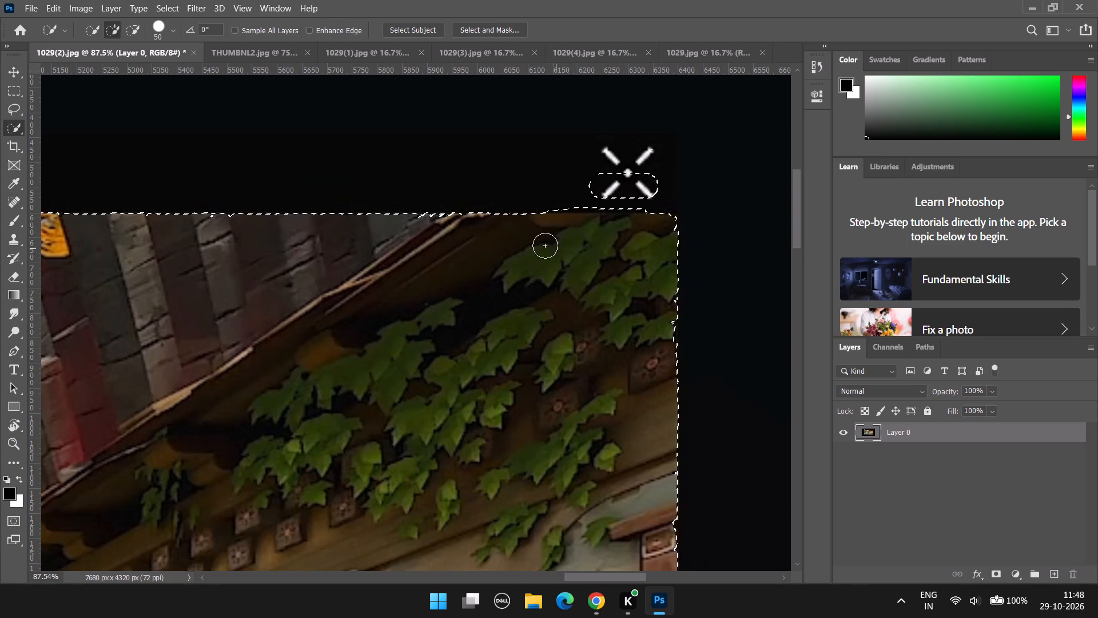
pyautogui.keyDown('alt'); pyautogui.moveTo(575, 171); pyautogui.dragTo(601, 180); pyautogui.keyUp('alt')
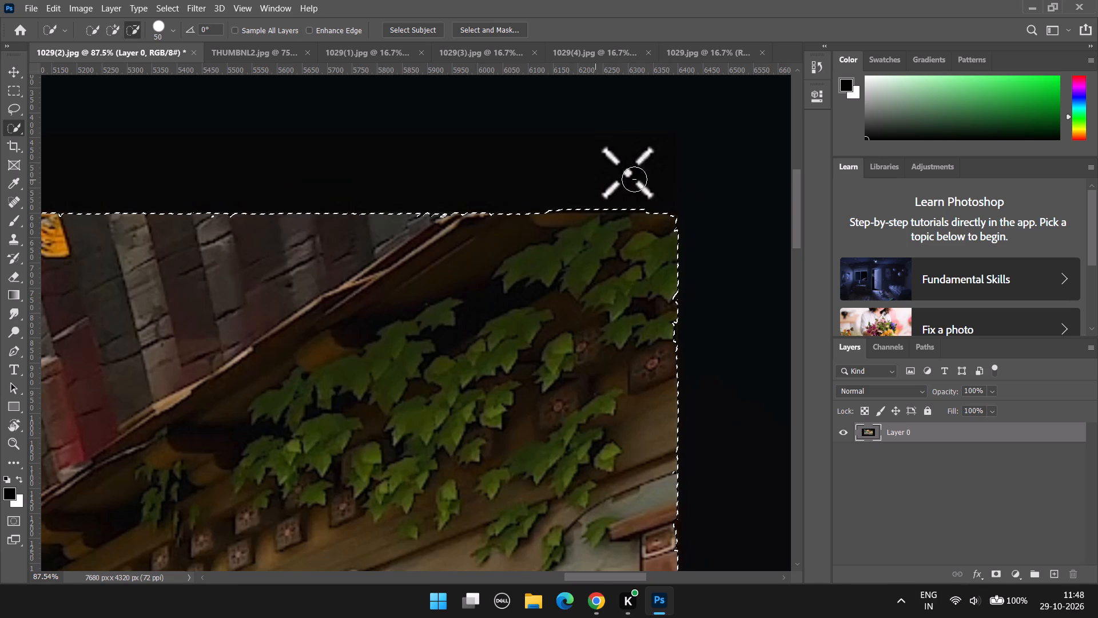
pyautogui.moveTo(659, 278); pyautogui.dragTo(644, 470)
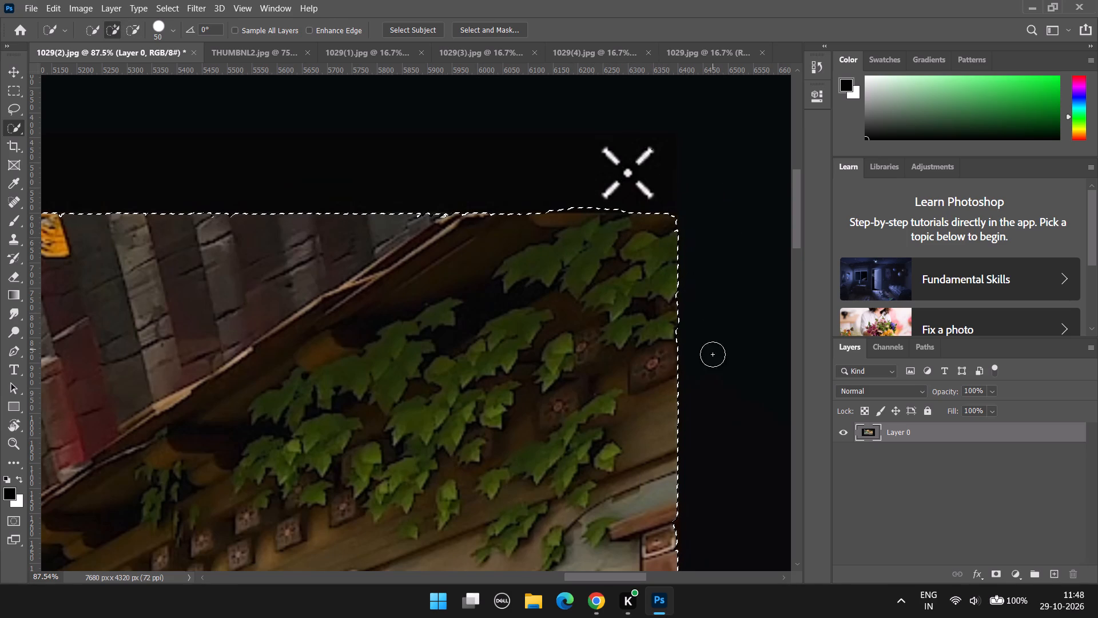
# Subtract the remaining selected fragments over the word BLACKTHORN in the caption.
pyautogui.keyDown('alt'); pyautogui.scroll(-20, 711, 370); pyautogui.keyUp('alt')
pyautogui.keyDown('alt'); pyautogui.scroll(-3, 711, 370); pyautogui.keyUp('alt')
pyautogui.keyDown('alt'); pyautogui.scroll(6, 297, 301); pyautogui.keyUp('alt')
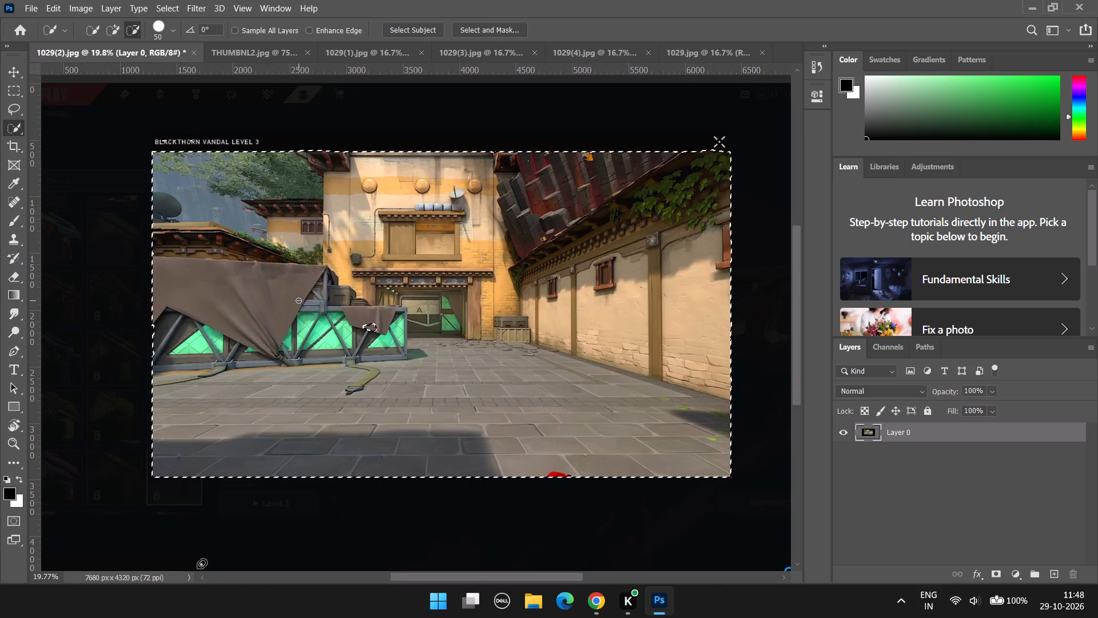
pyautogui.keyDown('alt'); pyautogui.scroll(20, 62, 204); pyautogui.keyUp('alt')
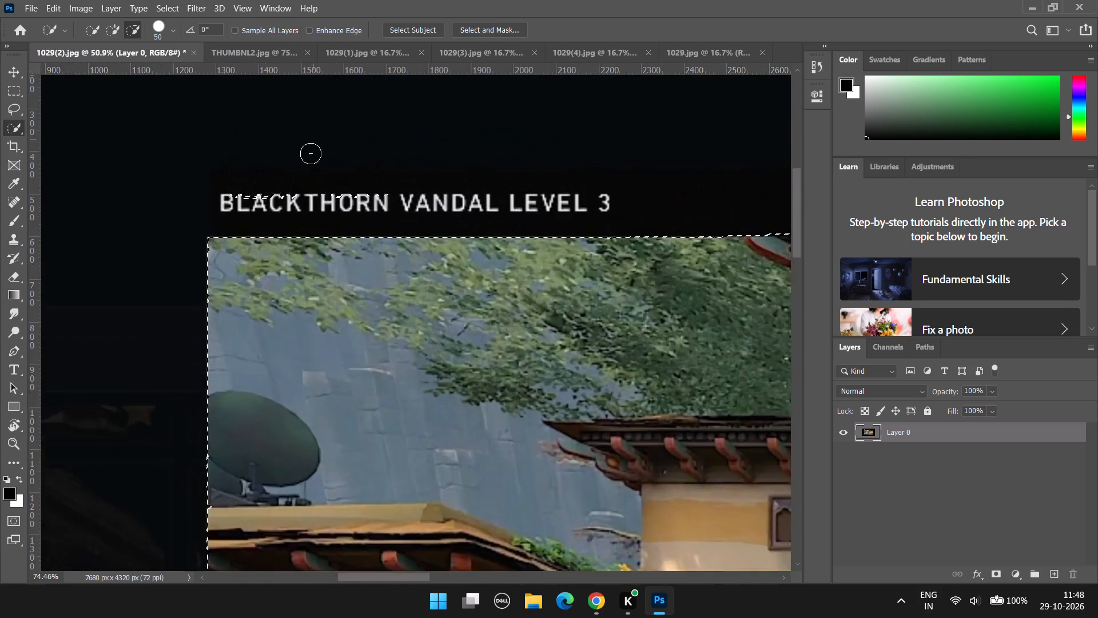
pyautogui.keyDown('alt'); pyautogui.scroll(7, 311, 153); pyautogui.keyUp('alt')
pyautogui.keyDown('alt'); pyautogui.moveTo(127, 237); pyautogui.dragTo(357, 241); pyautogui.keyUp('alt')
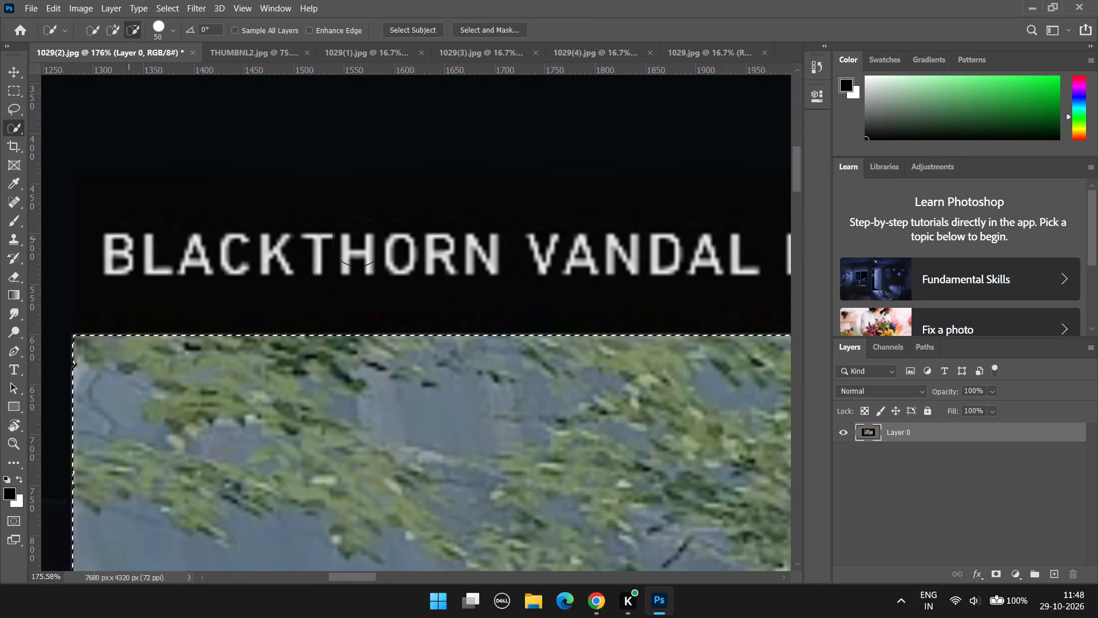
pyautogui.keyDown('alt'); pyautogui.moveTo(357, 241); pyautogui.dragTo(850, 235); pyautogui.keyUp('alt')
# Copy the selected courtyard scene to a new layer.
pyautogui.keyDown('alt'); pyautogui.scroll(-20, 830, 251); pyautogui.keyUp('alt')
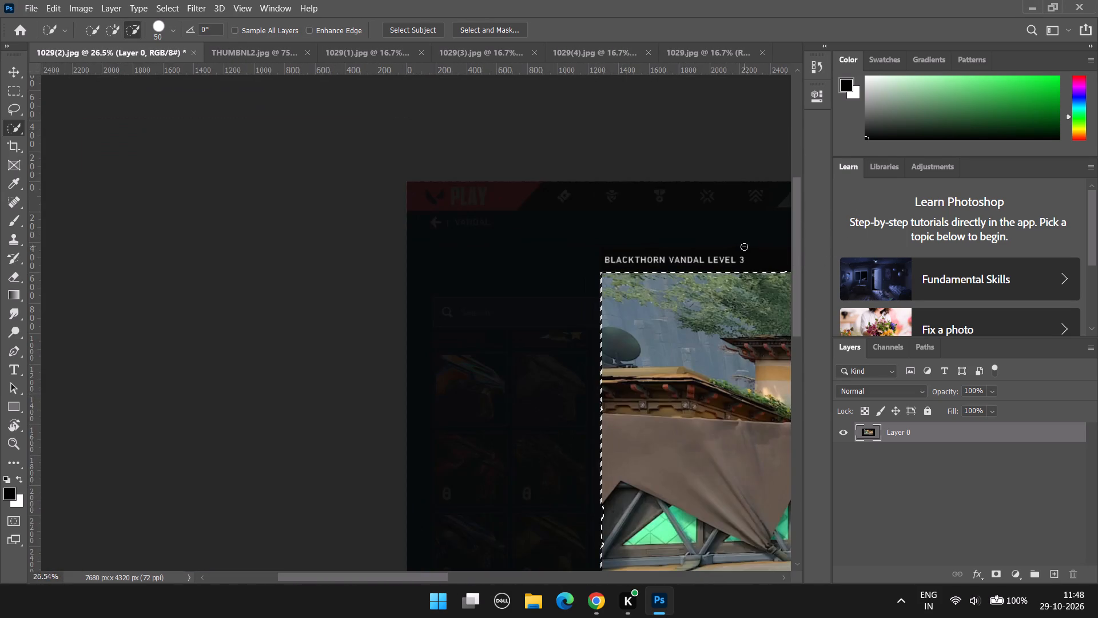
pyautogui.keyDown('alt'); pyautogui.scroll(-6, 743, 246); pyautogui.keyUp('alt')
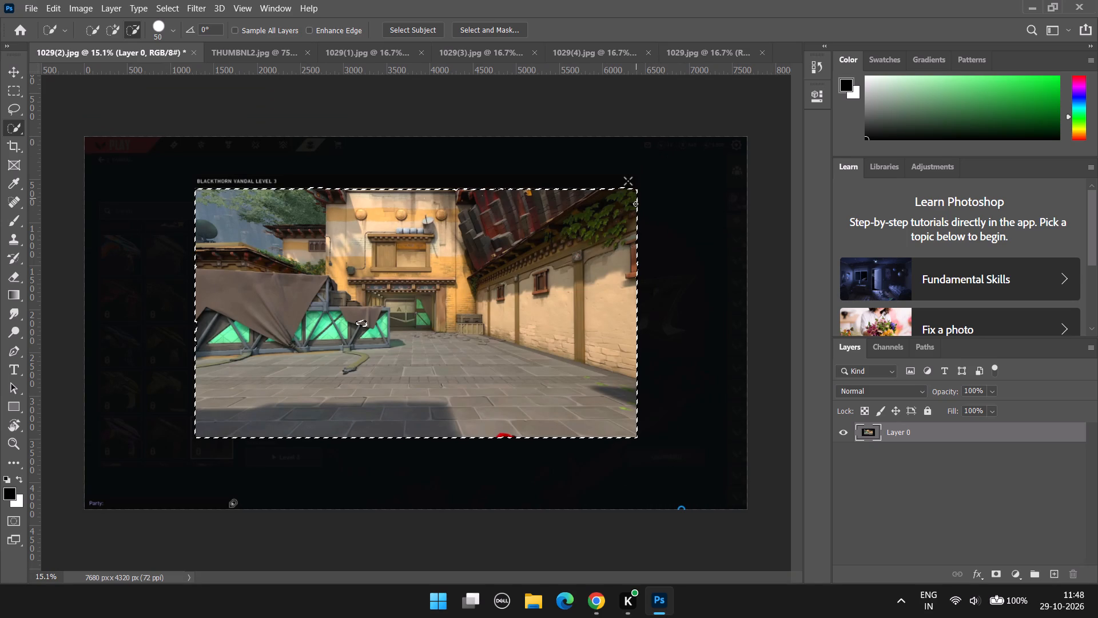
pyautogui.keyDown('alt'); pyautogui.scroll(-4, 417, 439); pyautogui.keyUp('alt')
pyautogui.keyDown('alt'); pyautogui.scroll(6, 420, 444); pyautogui.keyUp('alt')
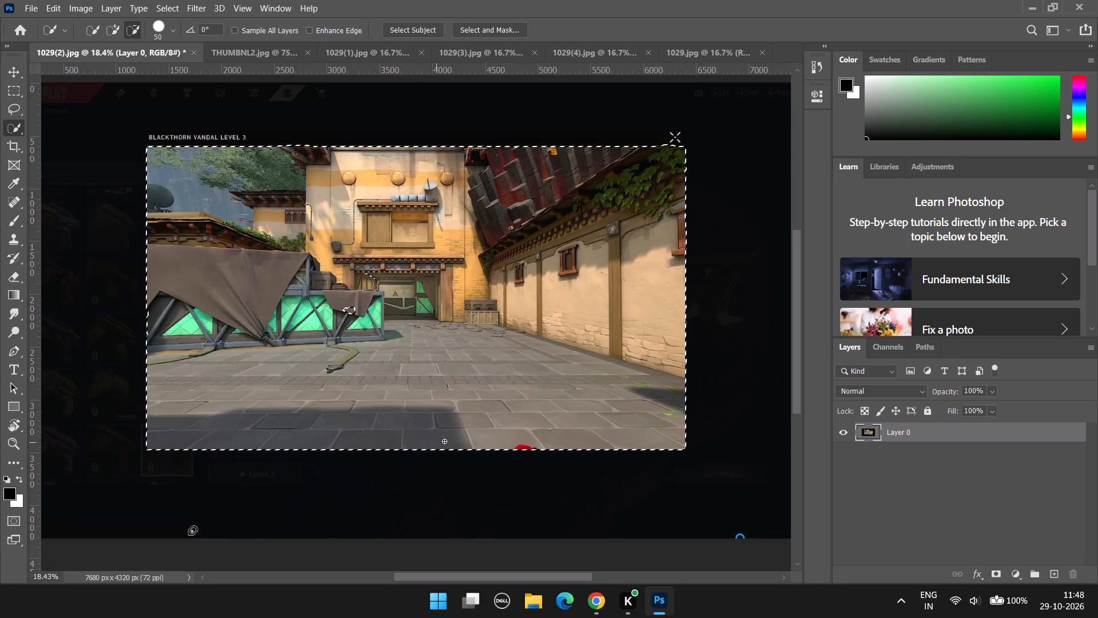
pyautogui.hotkey('ctrl', 'j')
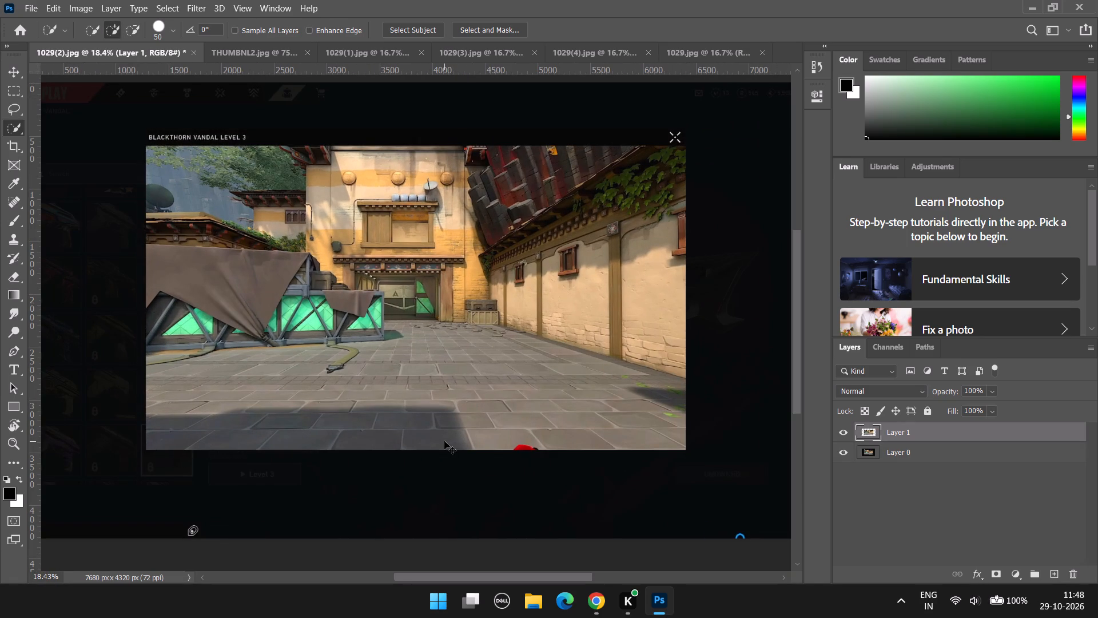
# Bring the cut-out courtyard layer into the THUMBNL2.jpg document with the Move tool, above its existing layer.
pyautogui.click(882, 431)
pyautogui.click(15, 68)
pyautogui.moveTo(378, 253); pyautogui.dragTo(367, 49)
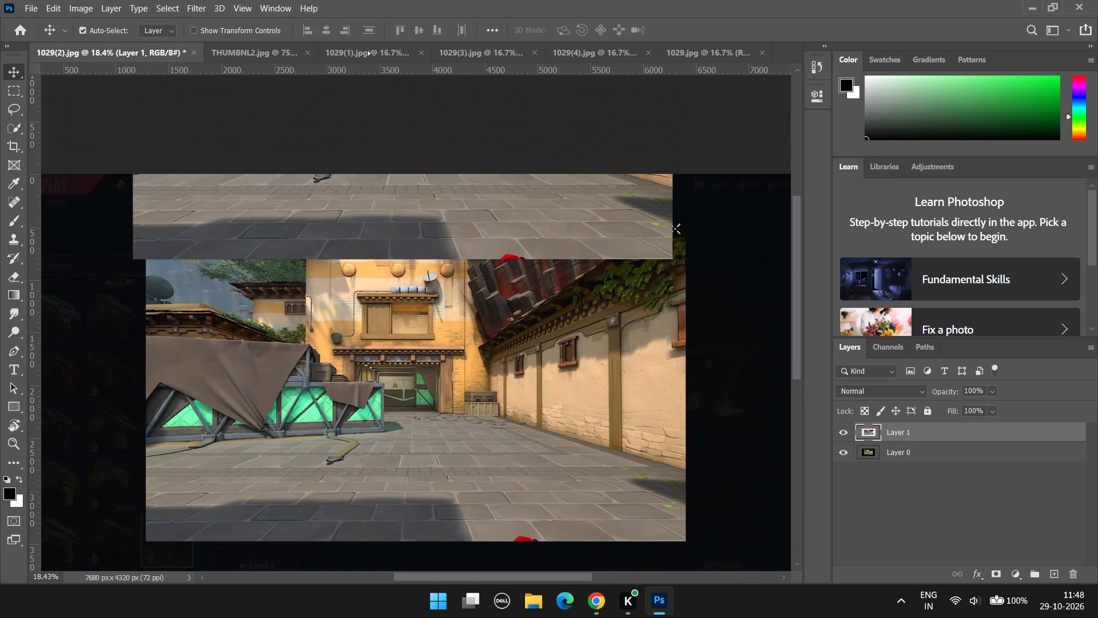
pyautogui.moveTo(367, 49); pyautogui.dragTo(426, 70)
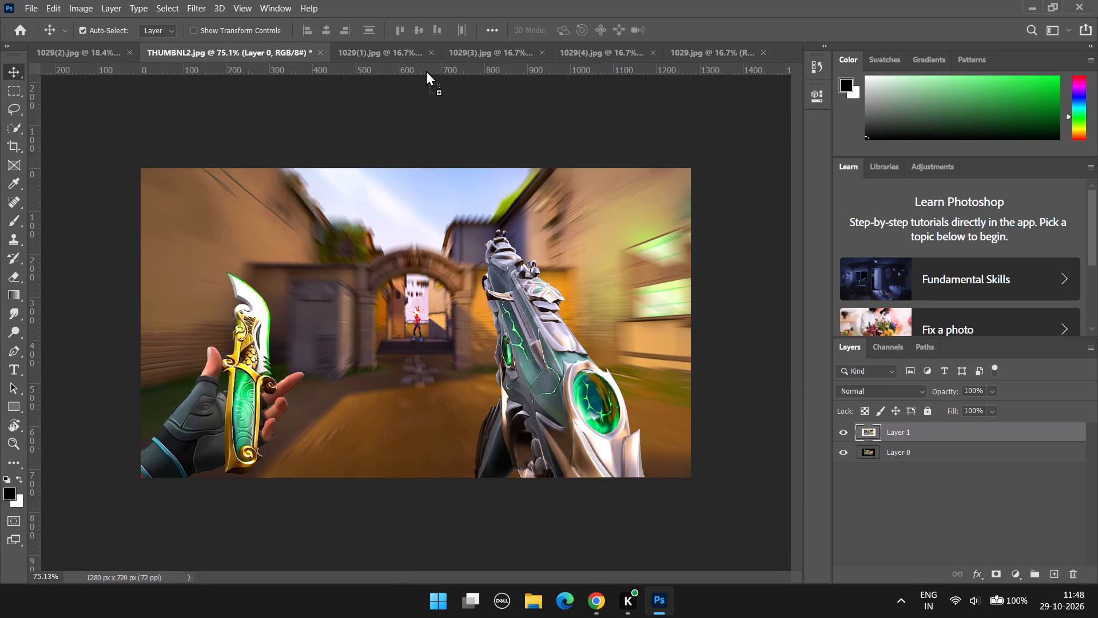
pyautogui.moveTo(426, 70); pyautogui.dragTo(401, 343)
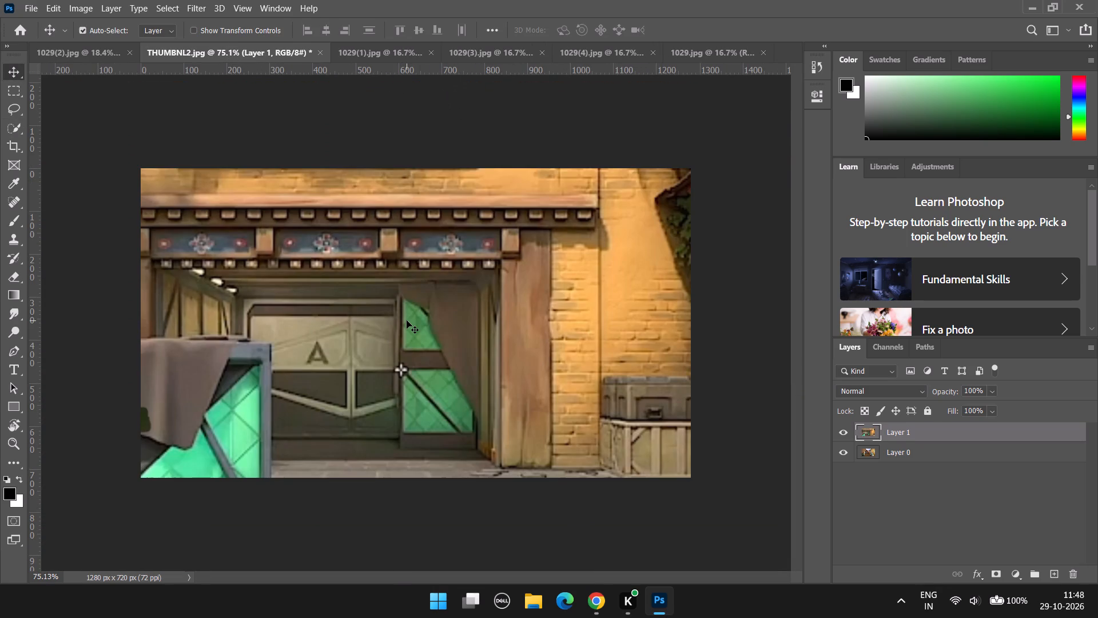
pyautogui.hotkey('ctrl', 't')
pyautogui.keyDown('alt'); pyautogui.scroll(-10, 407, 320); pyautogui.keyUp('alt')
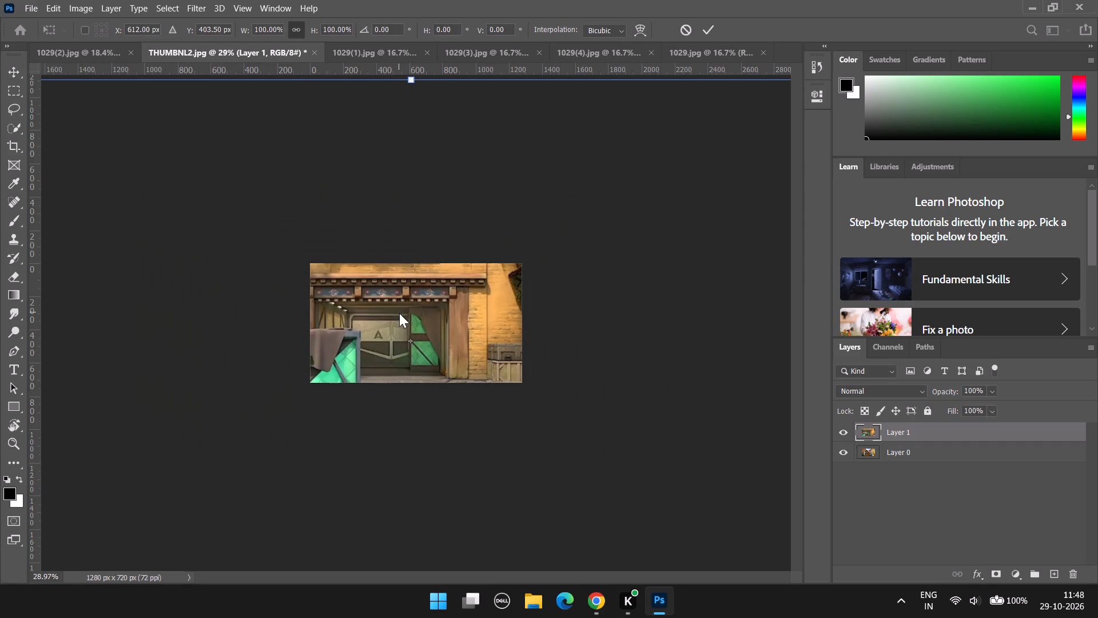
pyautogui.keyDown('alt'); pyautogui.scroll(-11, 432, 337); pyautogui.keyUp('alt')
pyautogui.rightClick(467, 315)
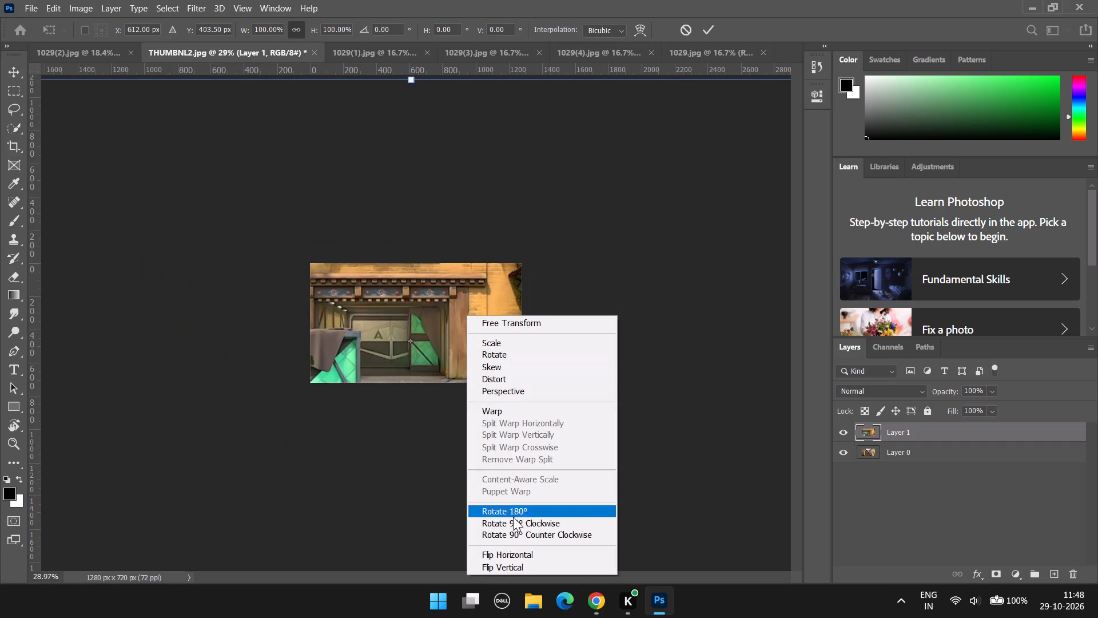
# Convert the courtyard layer, Layer 1, to a Smart Object.
pyautogui.rightClick(904, 427)
pyautogui.rightClick(903, 434)
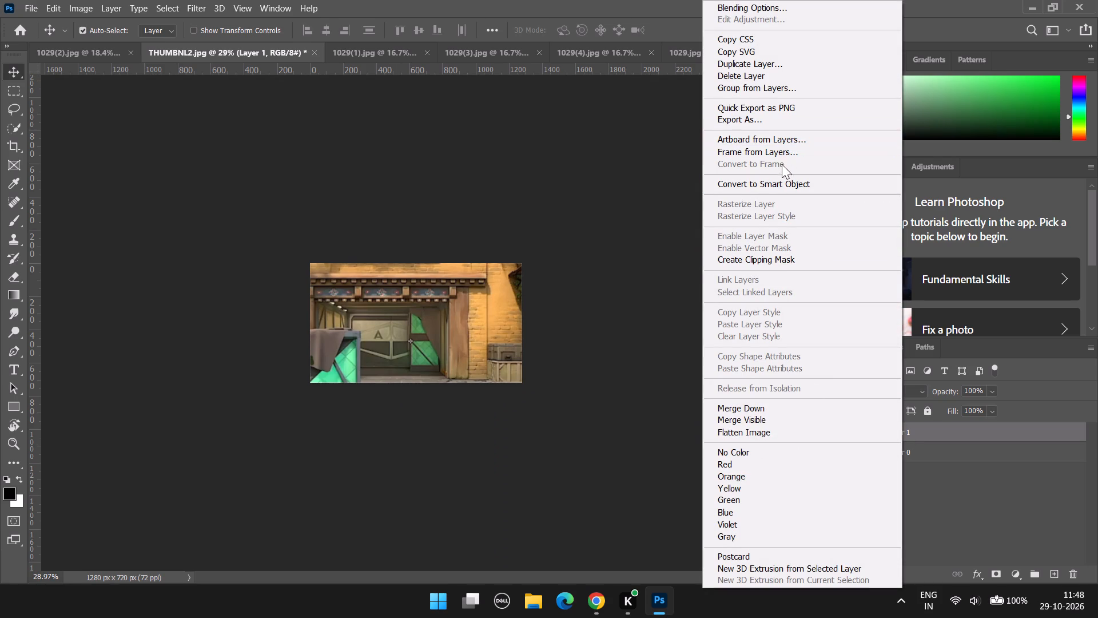
pyautogui.click(784, 184)
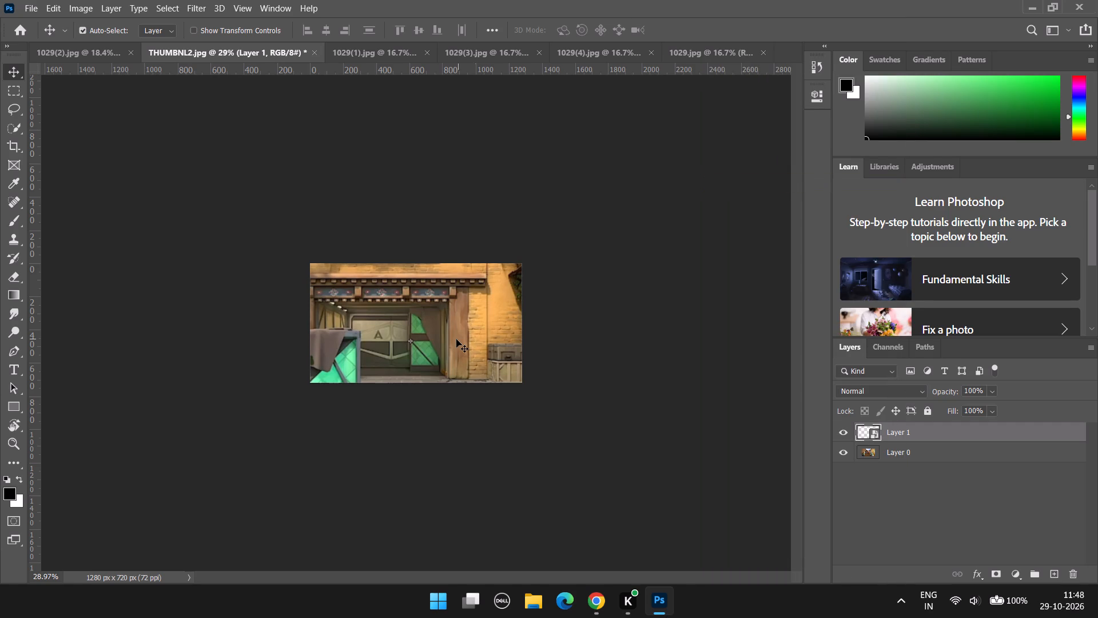
# Scale the courtyard layer down to about 20.5% with Free Transform and position it against the canvas's left edge.
pyautogui.keyDown('alt'); pyautogui.scroll(-12, 456, 337); pyautogui.keyUp('alt')
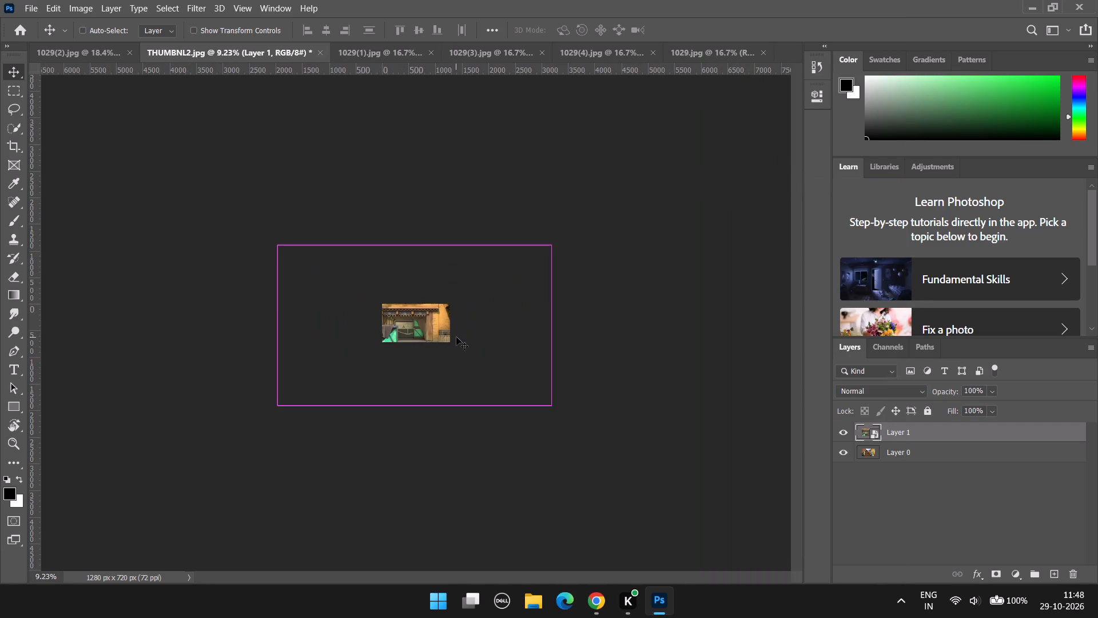
pyautogui.hotkey('ctrl', 't')
pyautogui.keyDown('alt'); pyautogui.scroll(3, 477, 334); pyautogui.keyUp('alt')
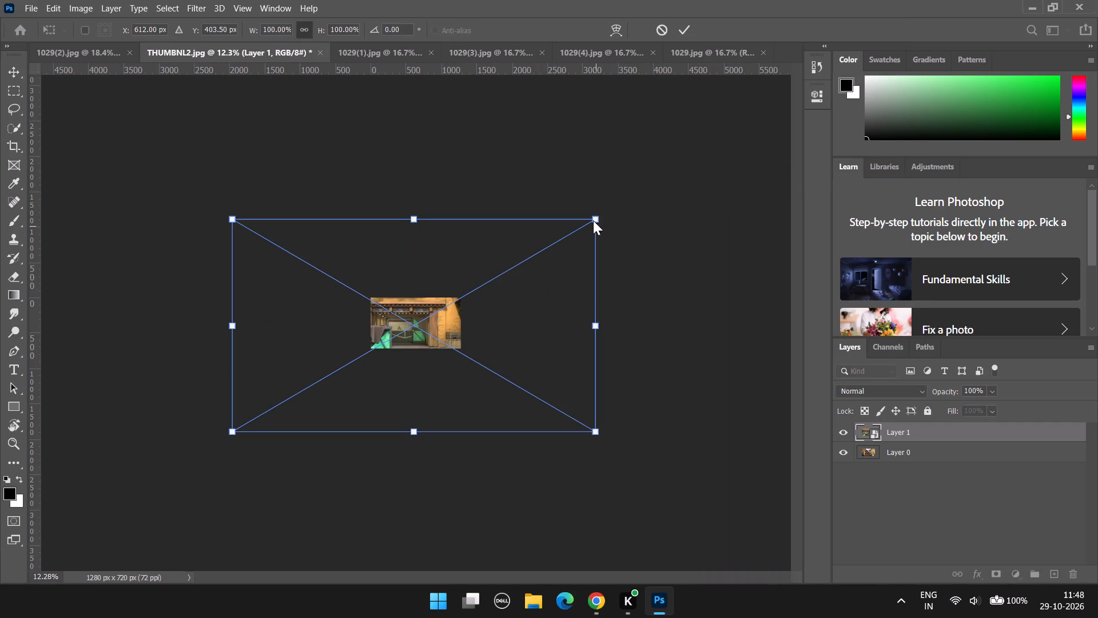
pyautogui.click(595, 216)
pyautogui.moveTo(595, 216); pyautogui.dragTo(419, 343)
pyautogui.moveTo(321, 390); pyautogui.dragTo(425, 331)
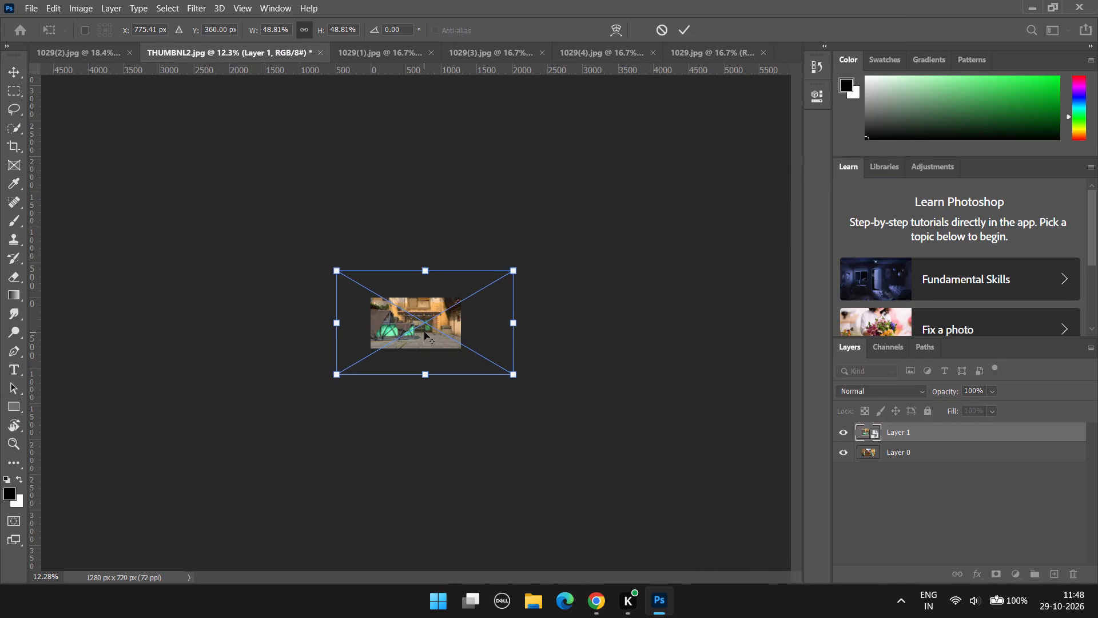
pyautogui.keyDown('alt'); pyautogui.scroll(-6, 424, 332); pyautogui.keyUp('alt')
pyautogui.keyDown('alt'); pyautogui.scroll(16, 426, 334); pyautogui.keyUp('alt')
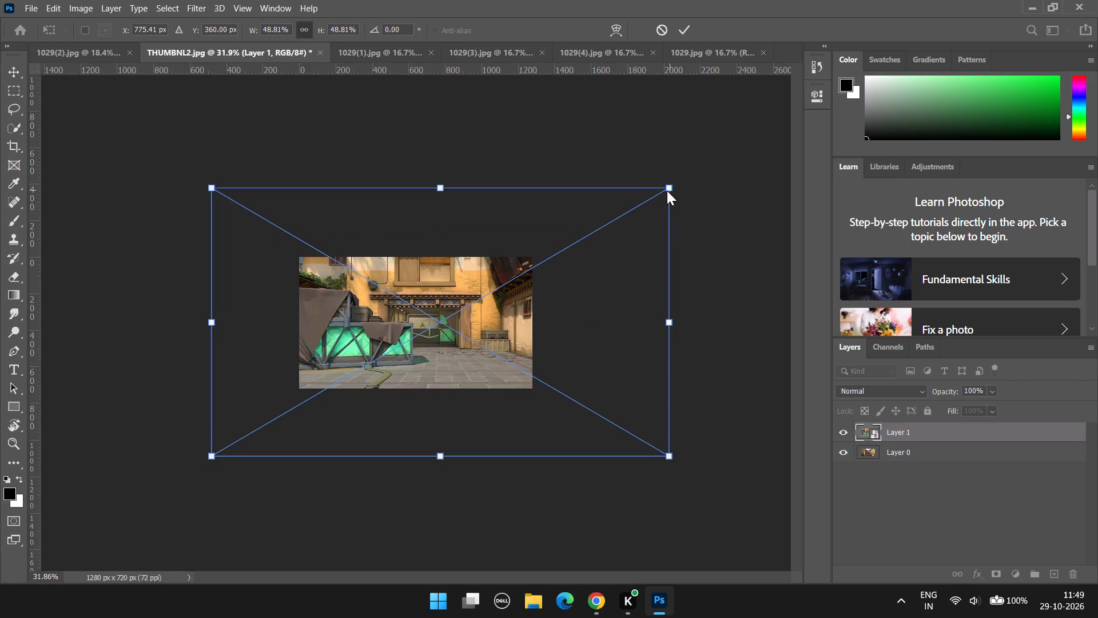
pyautogui.click(671, 192)
pyautogui.moveTo(673, 187); pyautogui.dragTo(408, 344)
pyautogui.moveTo(333, 390); pyautogui.dragTo(423, 312)
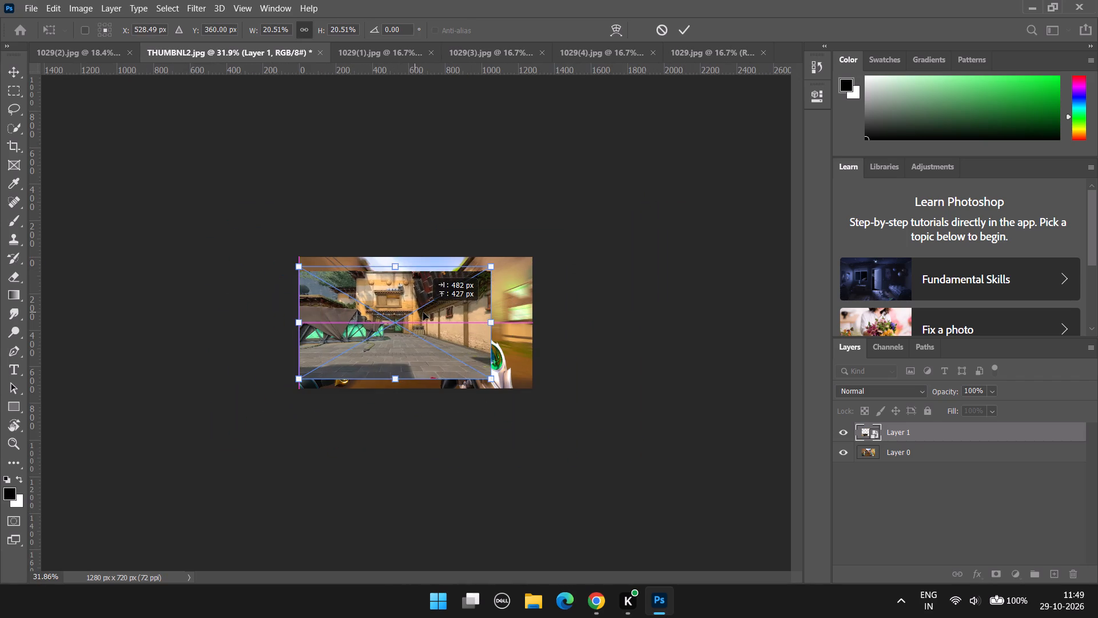
pyautogui.moveTo(423, 312); pyautogui.dragTo(422, 301)
# Enlarge the courtyard layer to about 25.8% and shift it so that it fills the 1280 x 720 px canvas.
pyautogui.keyDown('alt'); pyautogui.scroll(4, 475, 319); pyautogui.keyUp('alt')
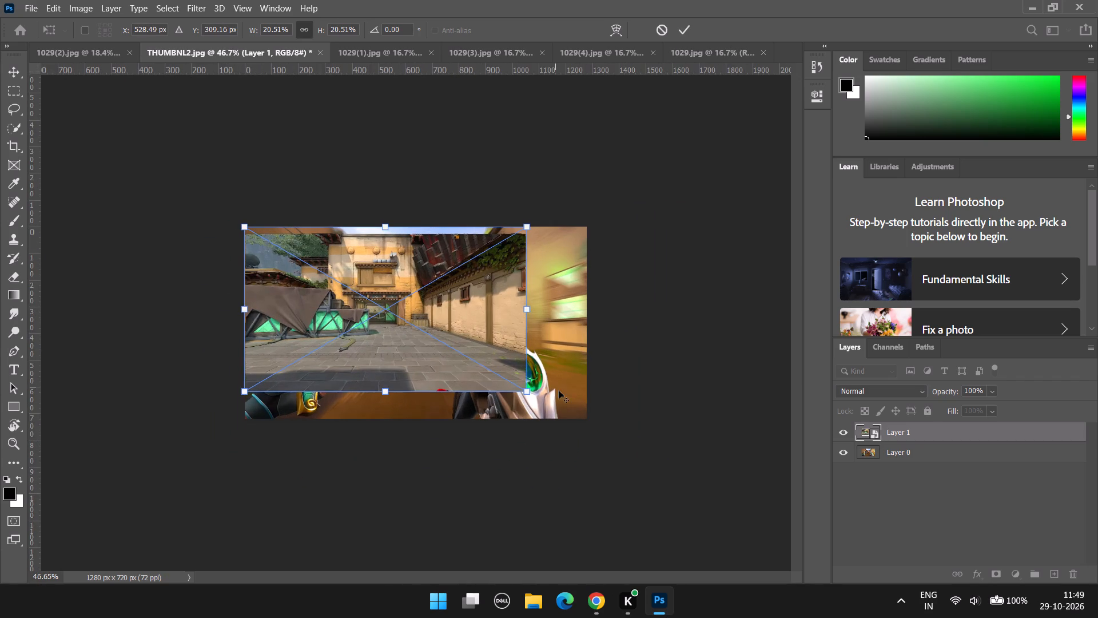
pyautogui.click(503, 367)
pyautogui.moveTo(528, 394); pyautogui.dragTo(586, 424)
pyautogui.moveTo(496, 363); pyautogui.dragTo(496, 358)
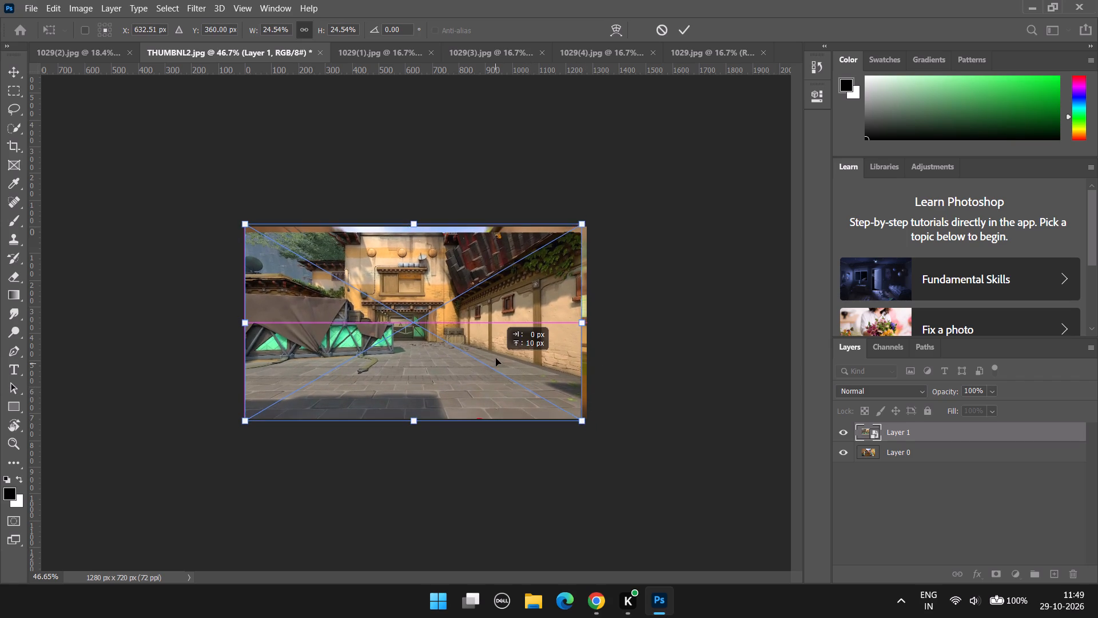
pyautogui.moveTo(496, 358); pyautogui.dragTo(501, 354)
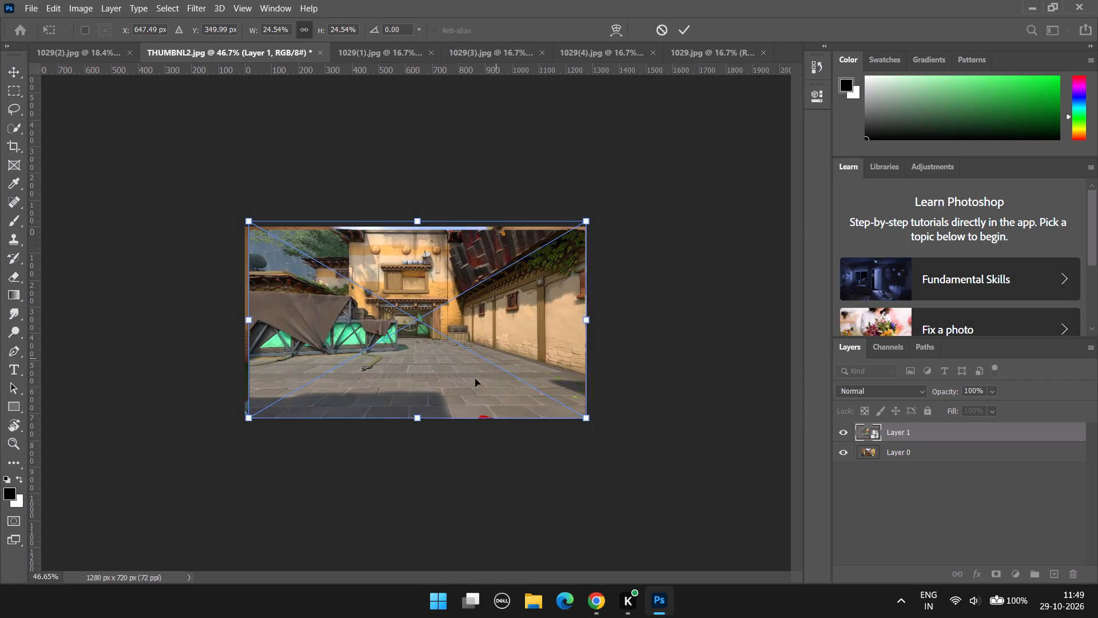
pyautogui.keyDown('alt'); pyautogui.scroll(8, 264, 339); pyautogui.keyUp('alt')
pyautogui.keyDown('alt'); pyautogui.scroll(-6, 292, 325); pyautogui.keyUp('alt')
pyautogui.moveTo(255, 275); pyautogui.dragTo(250, 276)
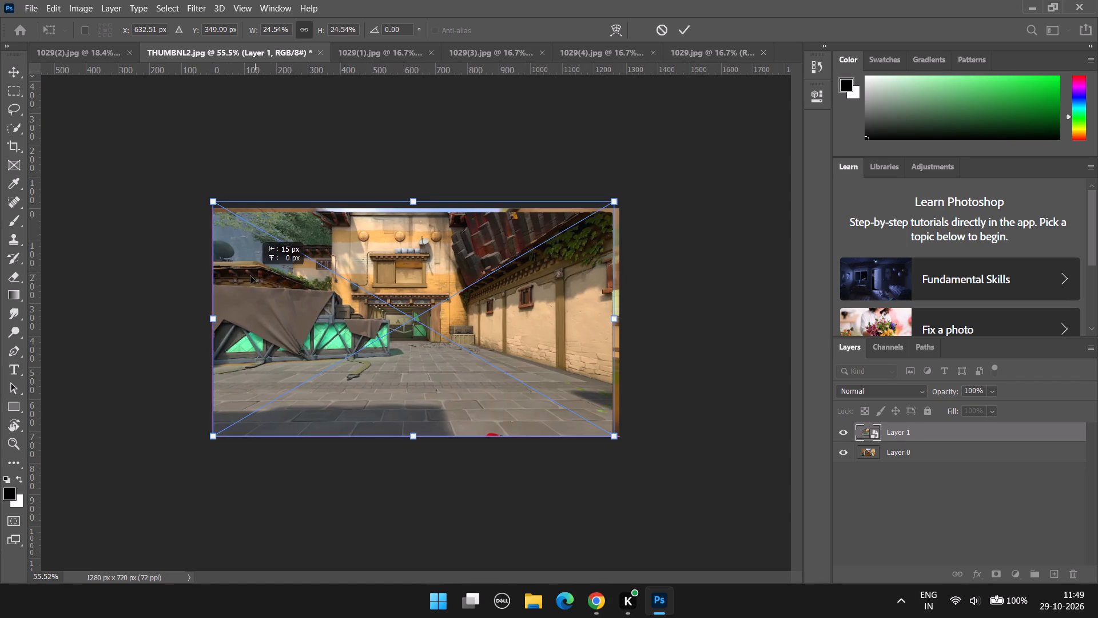
pyautogui.moveTo(250, 276); pyautogui.dragTo(250, 268)
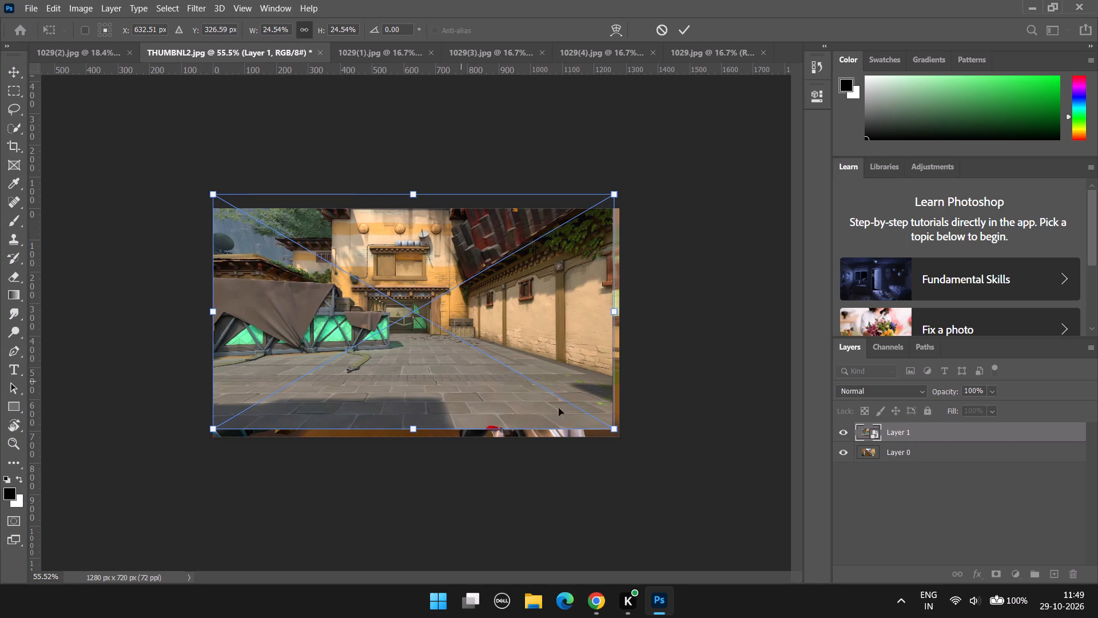
pyautogui.moveTo(611, 429); pyautogui.dragTo(622, 437)
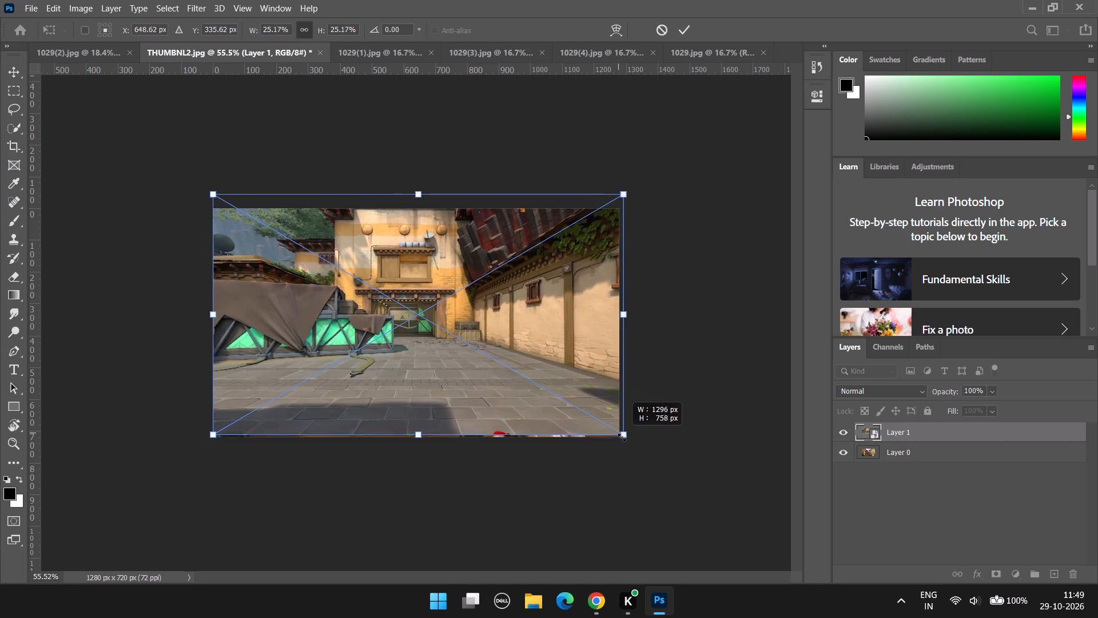
pyautogui.moveTo(622, 437); pyautogui.dragTo(630, 444)
pyautogui.keyDown('alt'); pyautogui.scroll(6, 295, 317); pyautogui.keyUp('alt')
pyautogui.keyDown('alt'); pyautogui.scroll(-7, 294, 316); pyautogui.keyUp('alt')
pyautogui.click(680, 33)
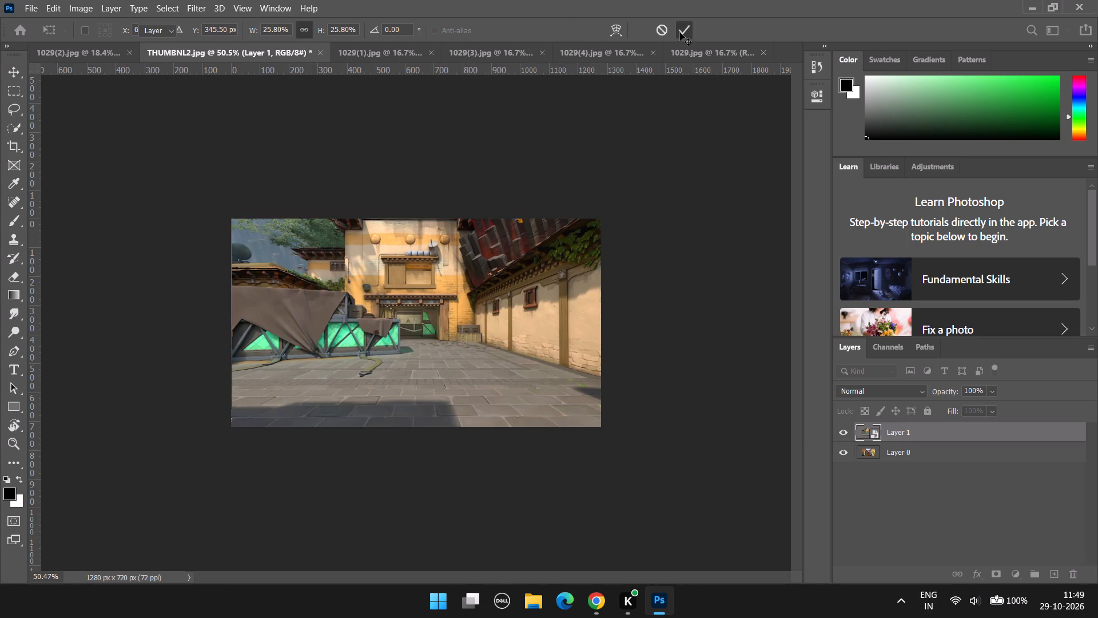
# Hide Layer 0 beneath the courtyard layer.
pyautogui.keyDown('alt'); pyautogui.scroll(-5, 445, 310); pyautogui.keyUp('alt')
pyautogui.keyDown('alt'); pyautogui.scroll(11, 385, 330); pyautogui.keyUp('alt')
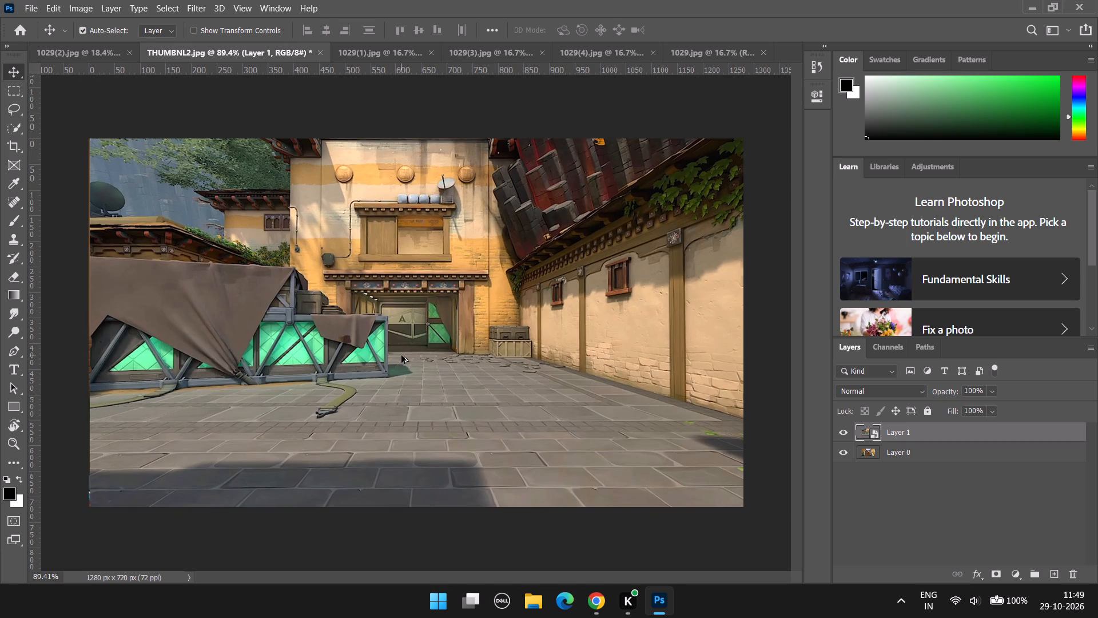
pyautogui.keyDown('alt'); pyautogui.scroll(-6, 401, 355); pyautogui.keyUp('alt')
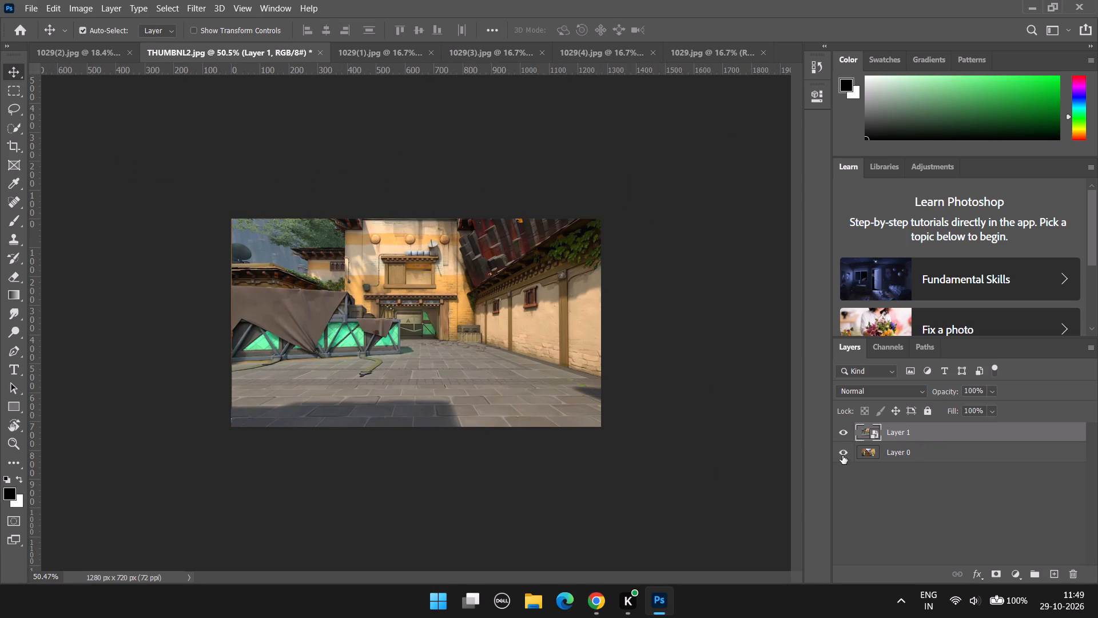
pyautogui.click(842, 455)
# Scale the courtyard layer up slightly to about 25.95% from its upper-left corner to close the gap along the canvas's left edge.
pyautogui.click(447, 338)
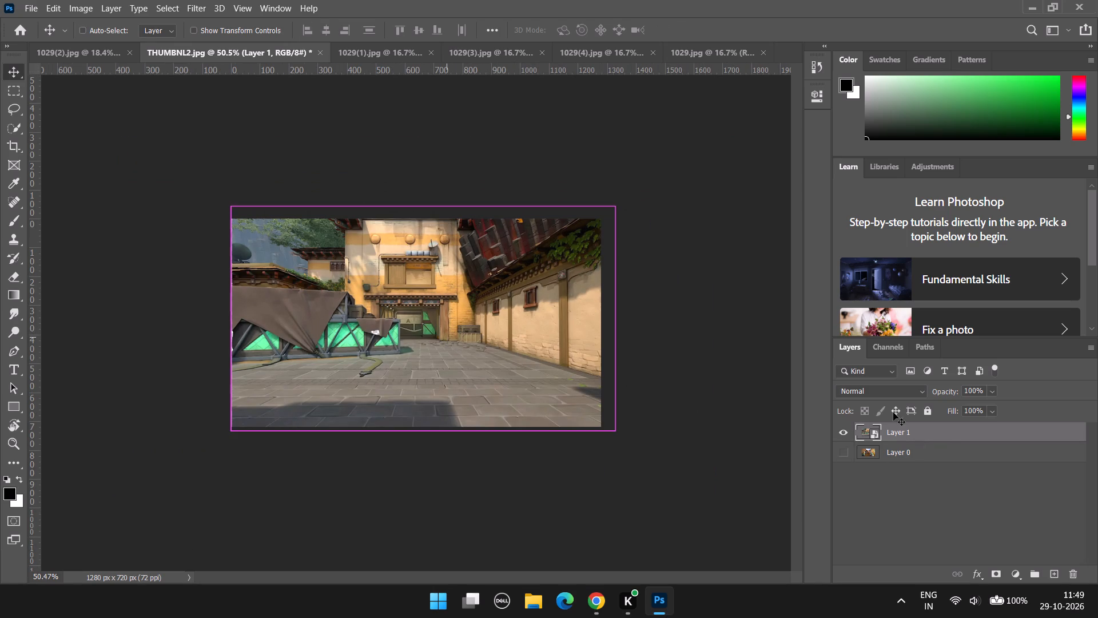
pyautogui.click(939, 437)
pyautogui.hotkey('ctrl', 't')
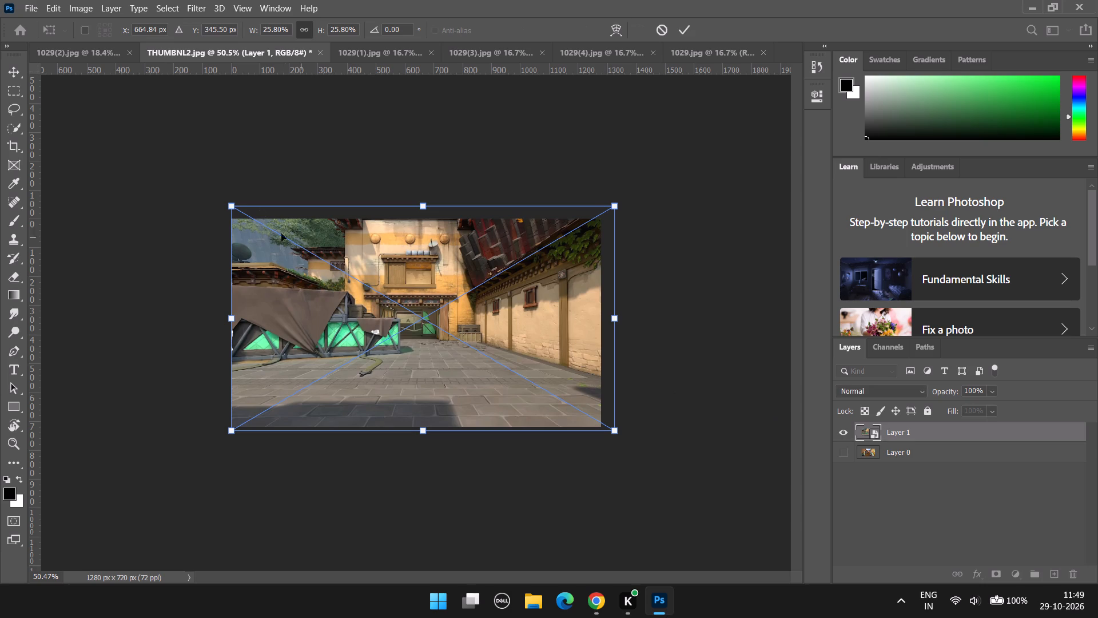
pyautogui.click(230, 207)
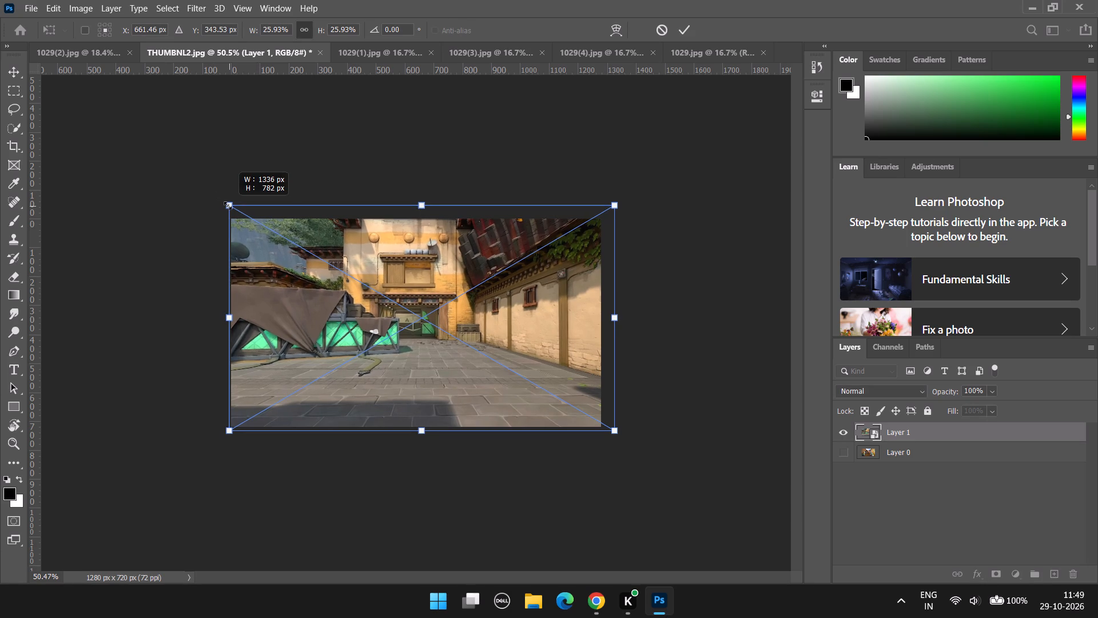
pyautogui.click(629, 272)
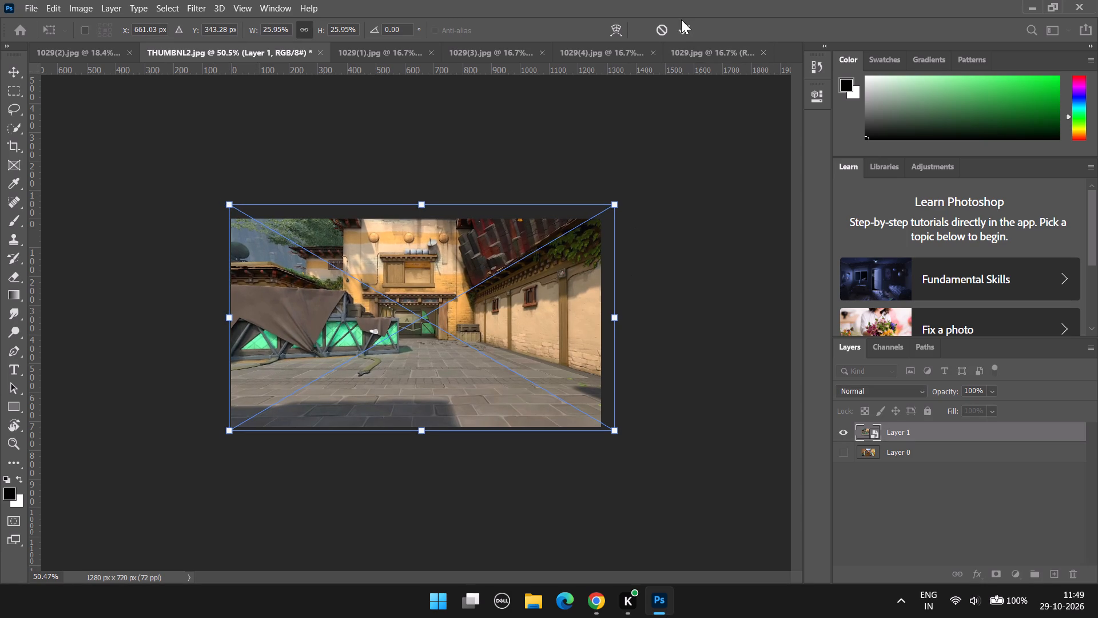
pyautogui.click(681, 19)
pyautogui.click(678, 33)
pyautogui.keyDown('alt'); pyautogui.scroll(-6, 321, 251); pyautogui.keyUp('alt')
pyautogui.keyDown('alt'); pyautogui.scroll(13, 336, 293); pyautogui.keyUp('alt')
pyautogui.keyDown('alt'); pyautogui.scroll(-5, 355, 315); pyautogui.keyUp('alt')
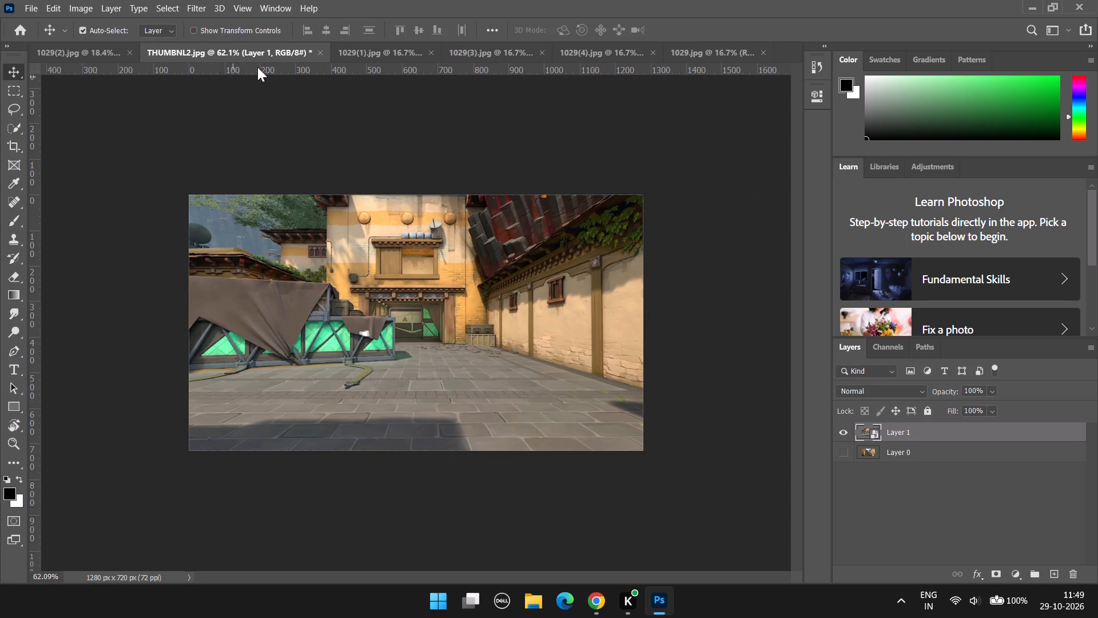
# Close the 1029(2).jpg document without saving its changes.
pyautogui.click(378, 54)
pyautogui.scroll(-4, 532, 254)
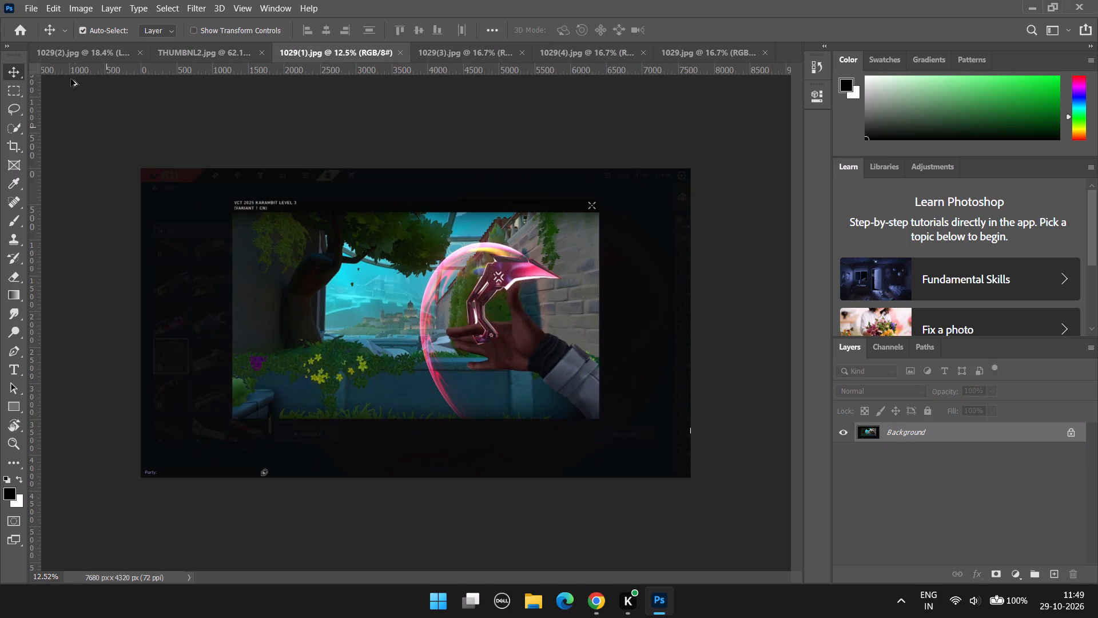
pyautogui.click(50, 47)
pyautogui.keyDown('alt'); pyautogui.scroll(-5, 252, 195); pyautogui.keyUp('alt')
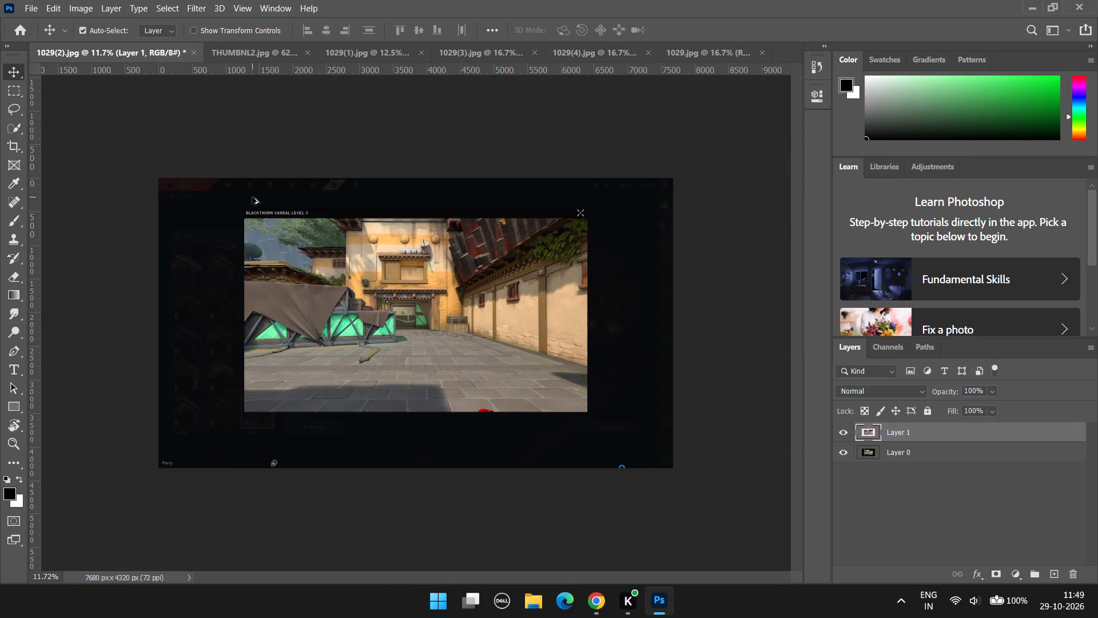
pyautogui.keyDown('alt'); pyautogui.scroll(-1, 252, 197); pyautogui.keyUp('alt')
pyautogui.click(111, 57)
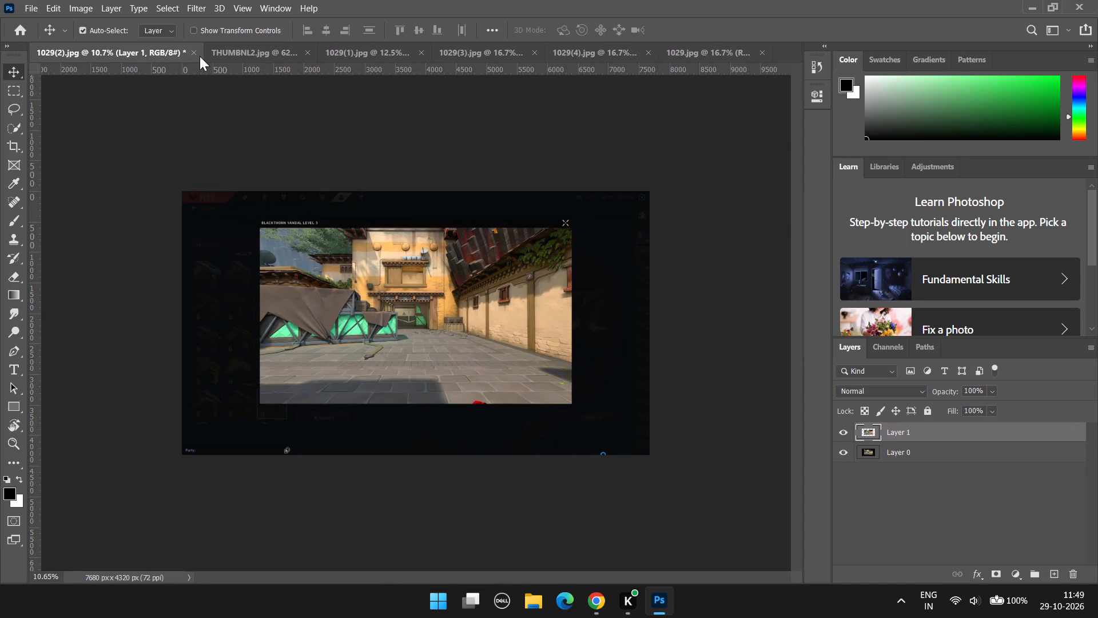
pyautogui.click(195, 54)
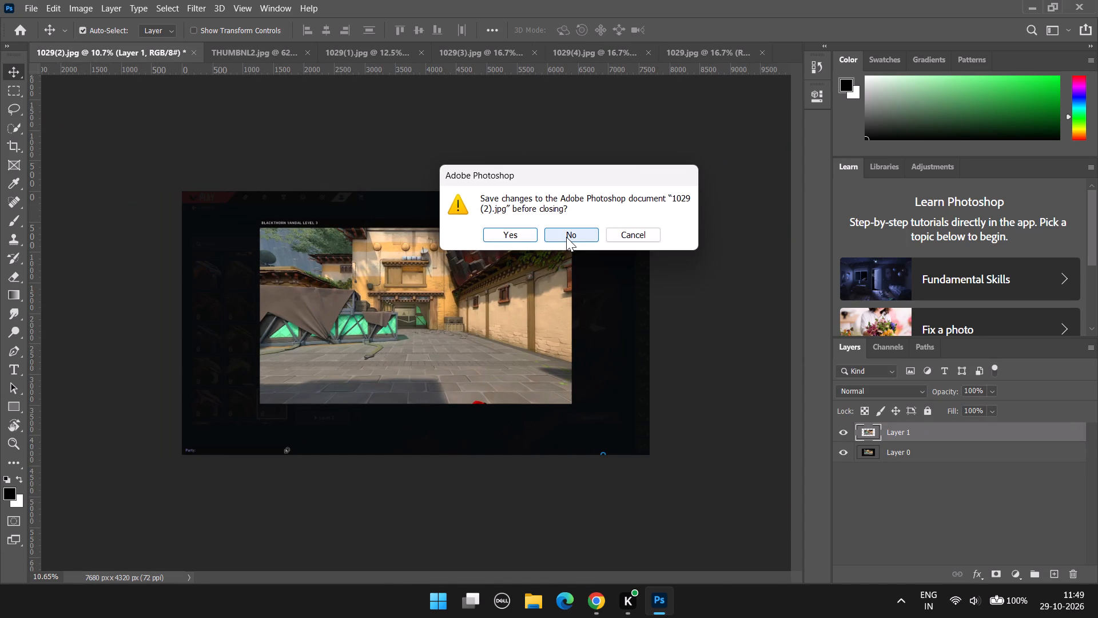
pyautogui.click(566, 236)
# Look over the thumbnail background and the remaining 1029 screenshots for a weapon image to use.
pyautogui.click(117, 53)
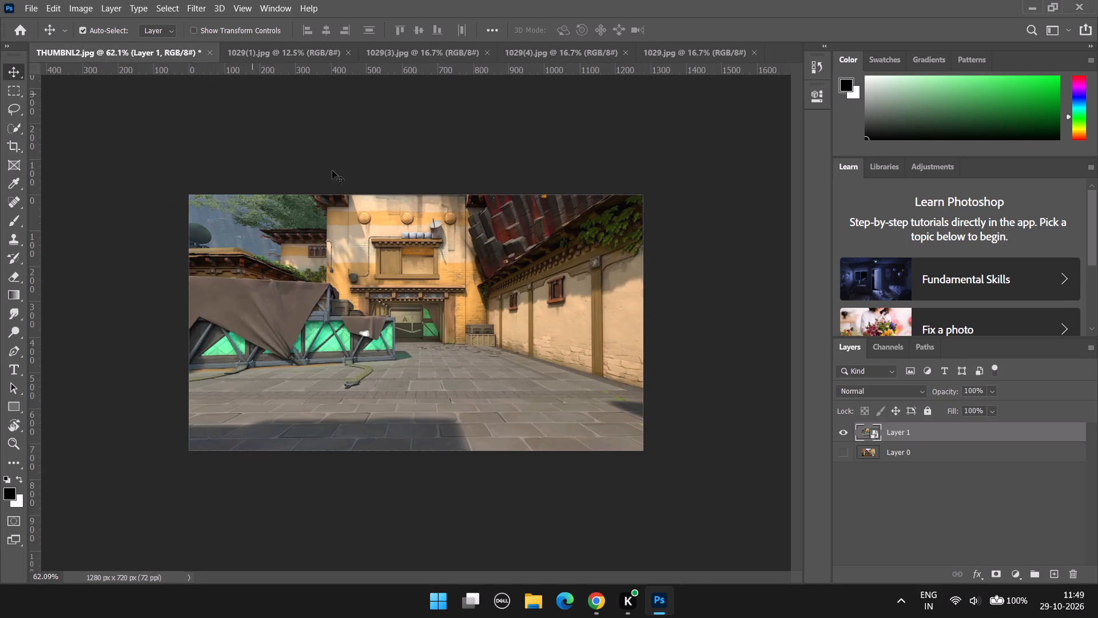
pyautogui.keyDown('alt'); pyautogui.scroll(4, 329, 264); pyautogui.keyUp('alt')
pyautogui.keyDown('alt'); pyautogui.scroll(-3, 330, 268); pyautogui.keyUp('alt')
pyautogui.keyDown('alt'); pyautogui.scroll(2, 368, 289); pyautogui.keyUp('alt')
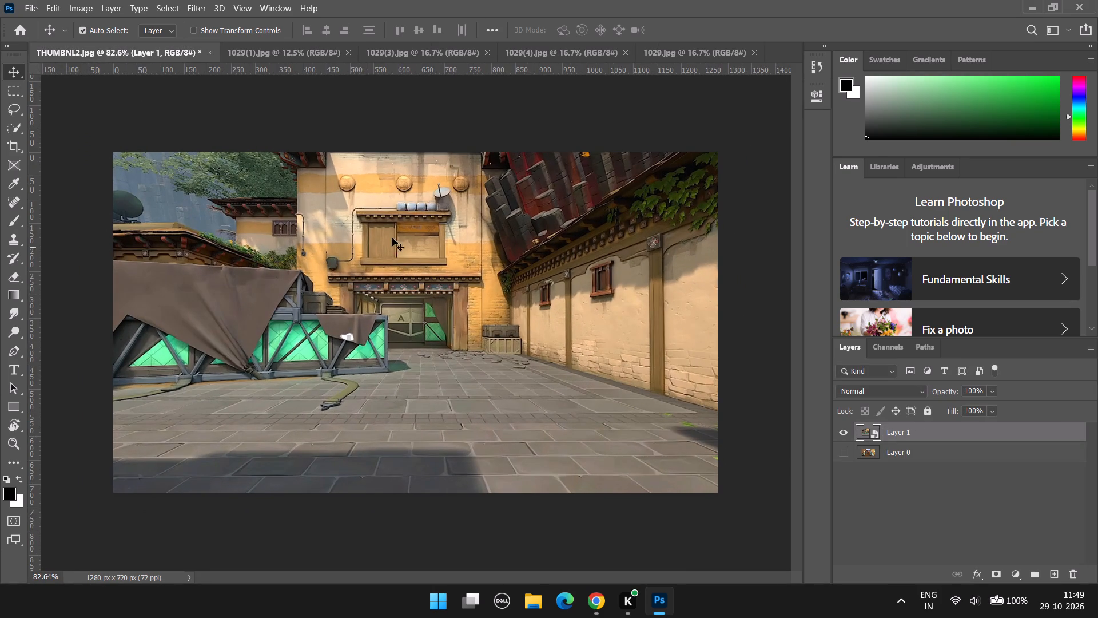
pyautogui.click(305, 51)
pyautogui.click(433, 58)
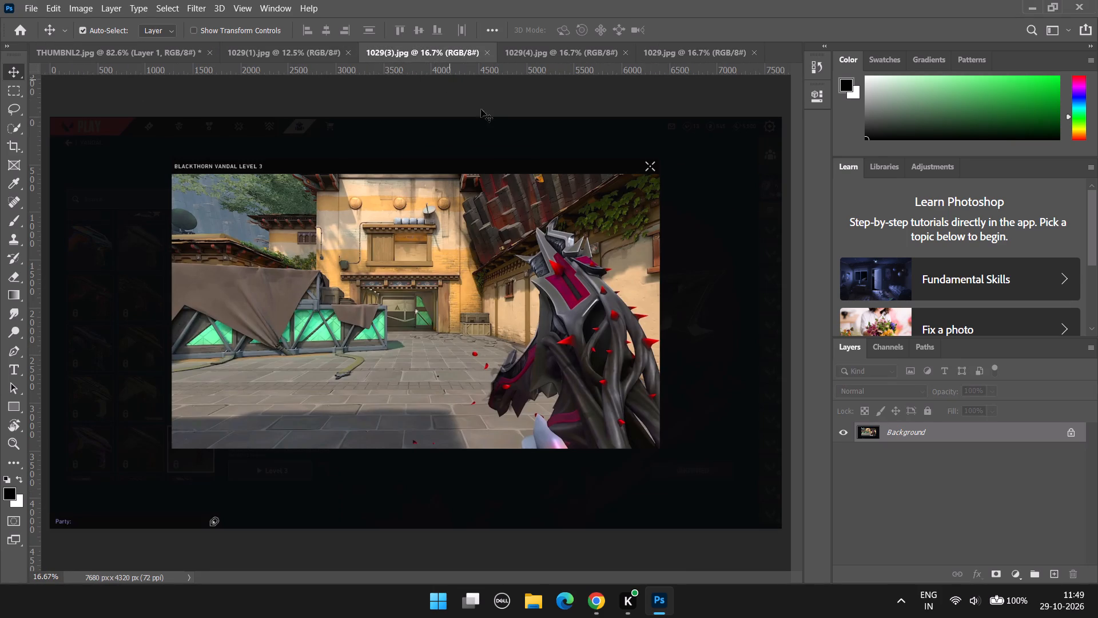
pyautogui.keyDown('alt'); pyautogui.scroll(7, 624, 310); pyautogui.keyUp('alt')
pyautogui.keyDown('alt'); pyautogui.scroll(-1, 624, 319); pyautogui.keyUp('alt')
pyautogui.scroll(-6, 630, 375)
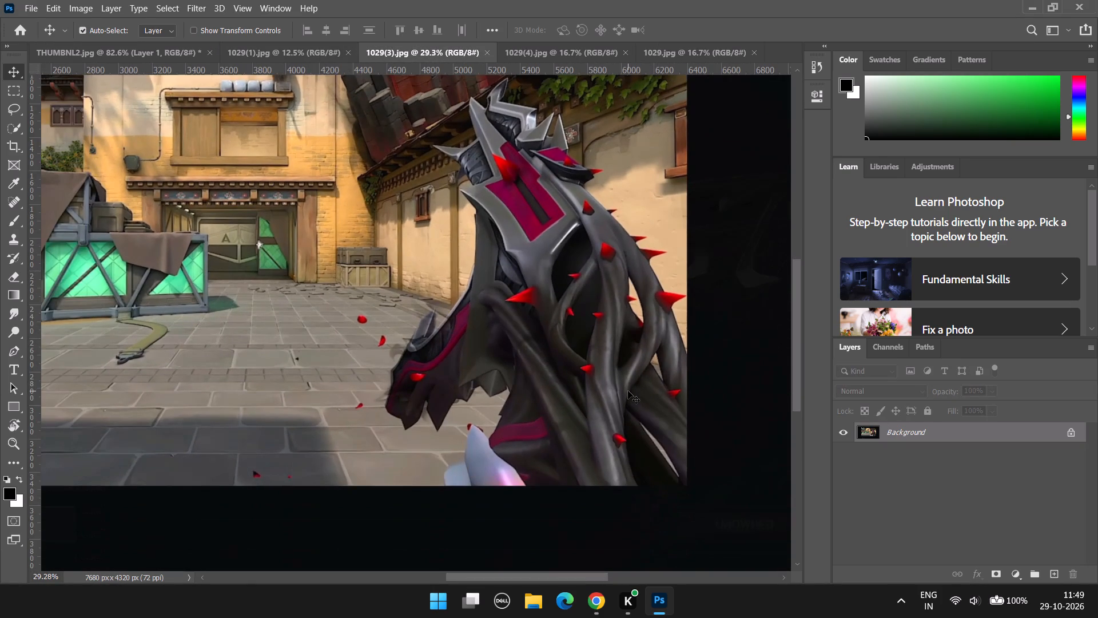
pyautogui.keyDown('alt'); pyautogui.scroll(-2, 628, 389); pyautogui.keyUp('alt')
pyautogui.keyDown('alt'); pyautogui.scroll(5, 627, 389); pyautogui.keyUp('alt')
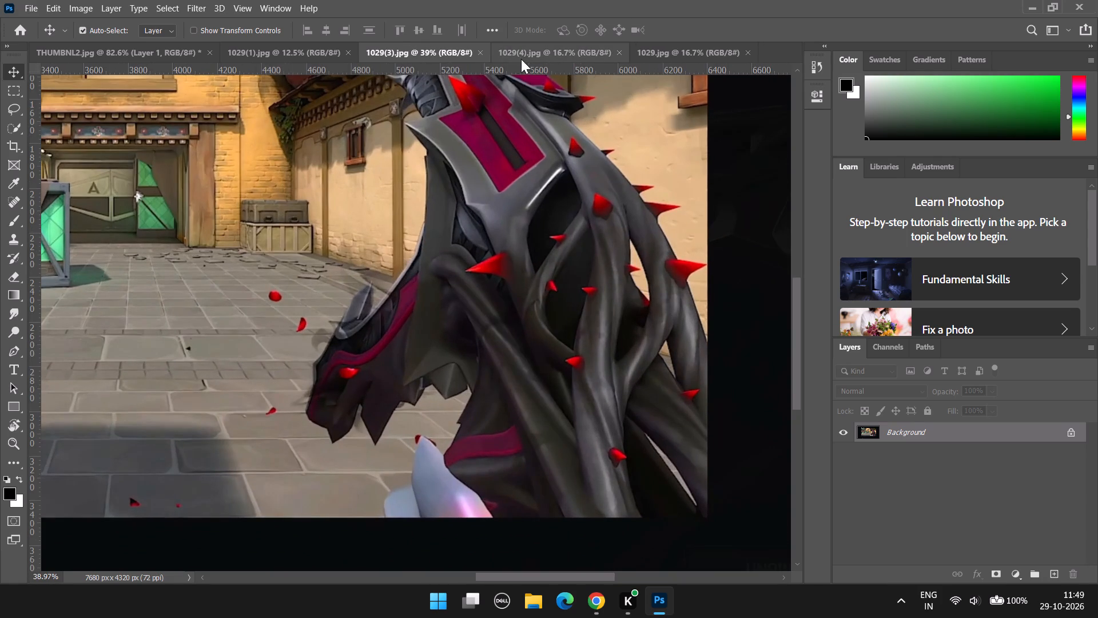
pyautogui.click(522, 57)
pyautogui.keyDown('alt'); pyautogui.scroll(4, 577, 347); pyautogui.keyUp('alt')
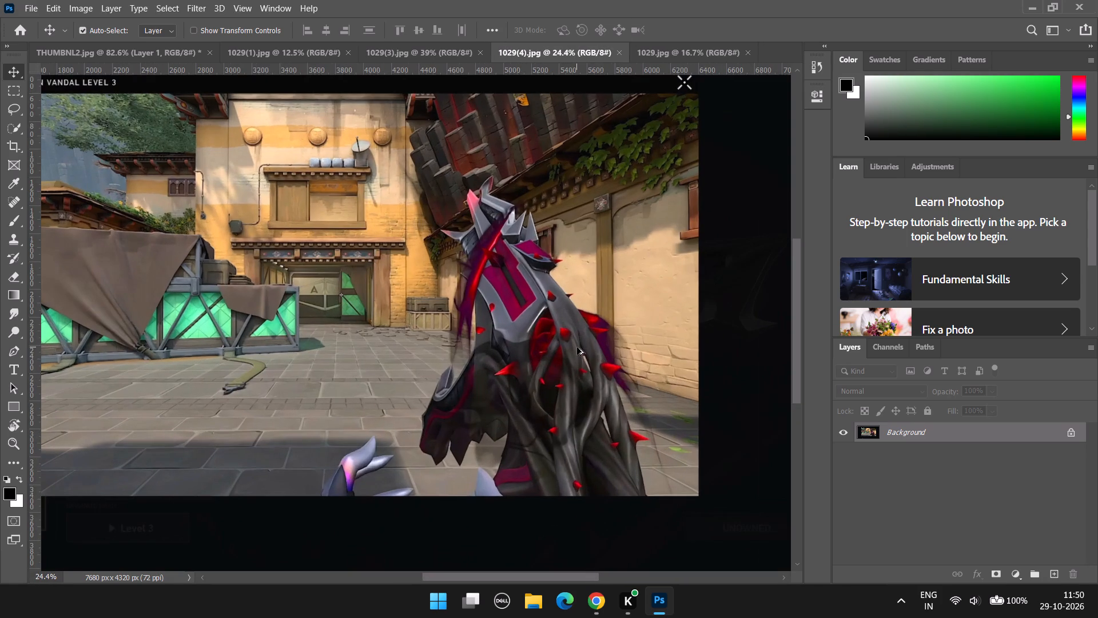
pyautogui.keyDown('alt'); pyautogui.scroll(-2, 582, 347); pyautogui.keyUp('alt')
pyautogui.click(675, 55)
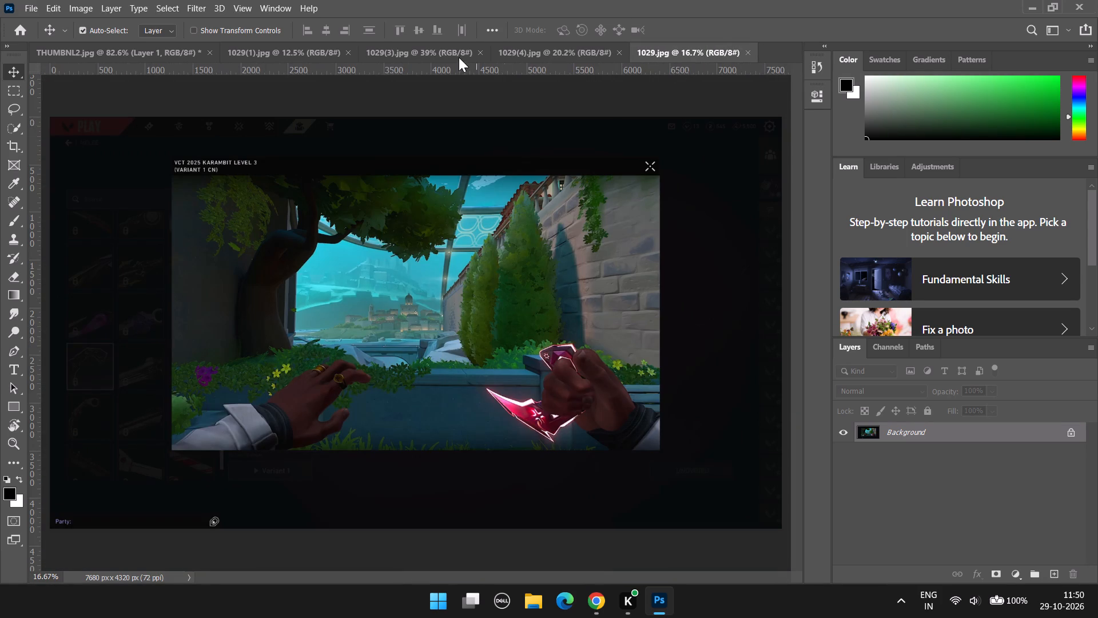
# Compare the Blackthorn Vandal's pose and sharpness in 1029(3).jpg and 1029(4).jpg.
pyautogui.click(453, 61)
pyautogui.scroll(-3, 423, 188)
pyautogui.keyDown('alt'); pyautogui.scroll(-3, 455, 242); pyautogui.keyUp('alt')
pyautogui.scroll(4, 466, 270)
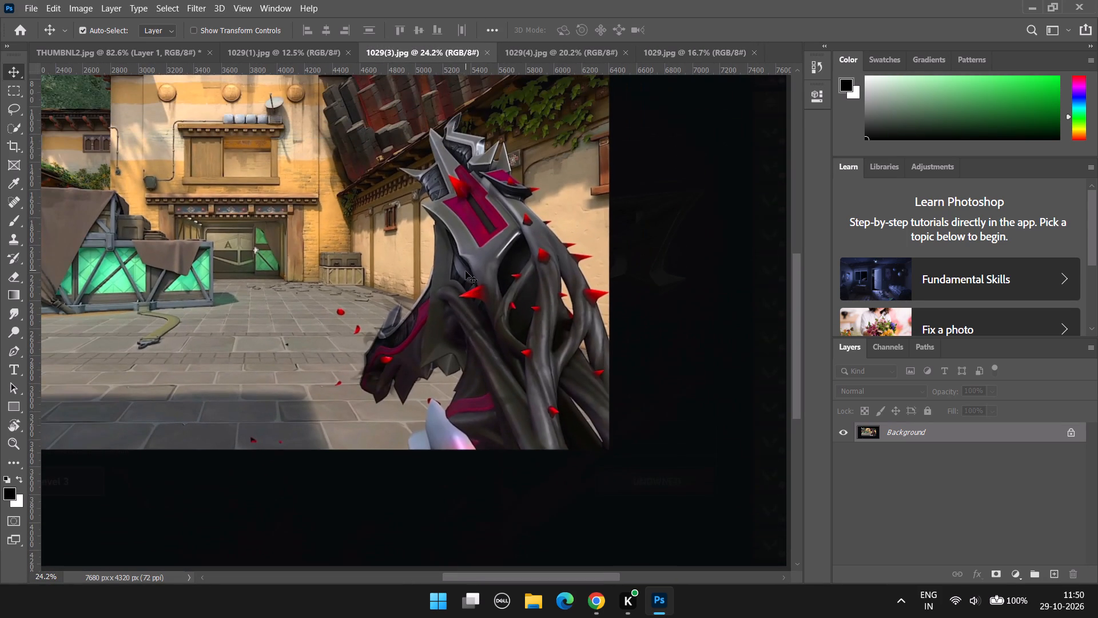
pyautogui.click(527, 55)
pyautogui.keyDown('alt'); pyautogui.scroll(4, 507, 241); pyautogui.keyUp('alt')
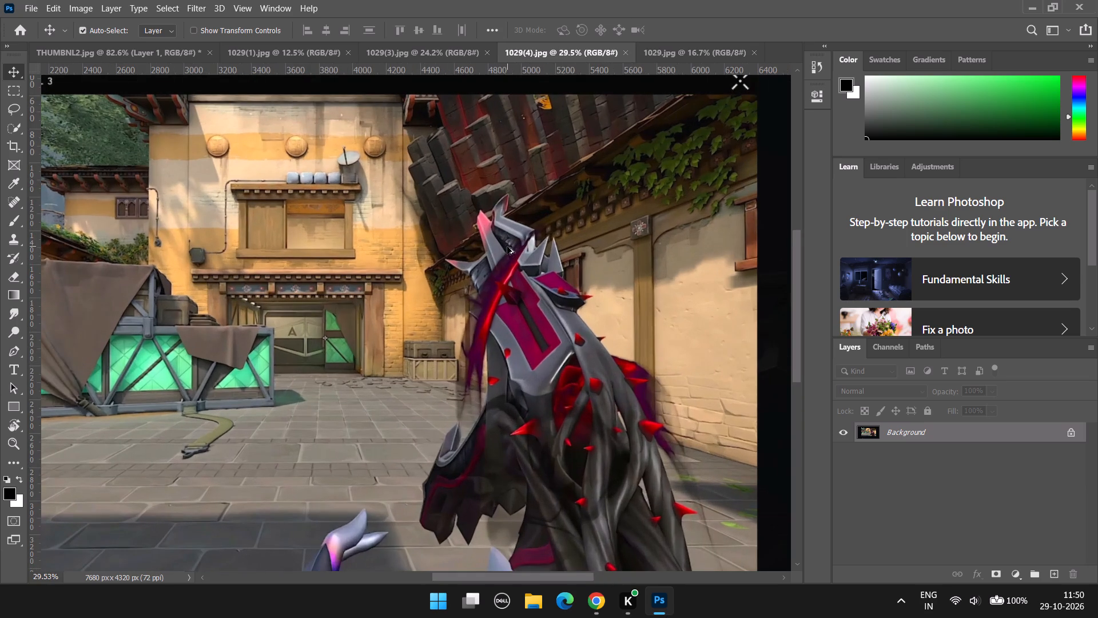
pyautogui.keyDown('alt'); pyautogui.scroll(-2, 613, 305); pyautogui.keyUp('alt')
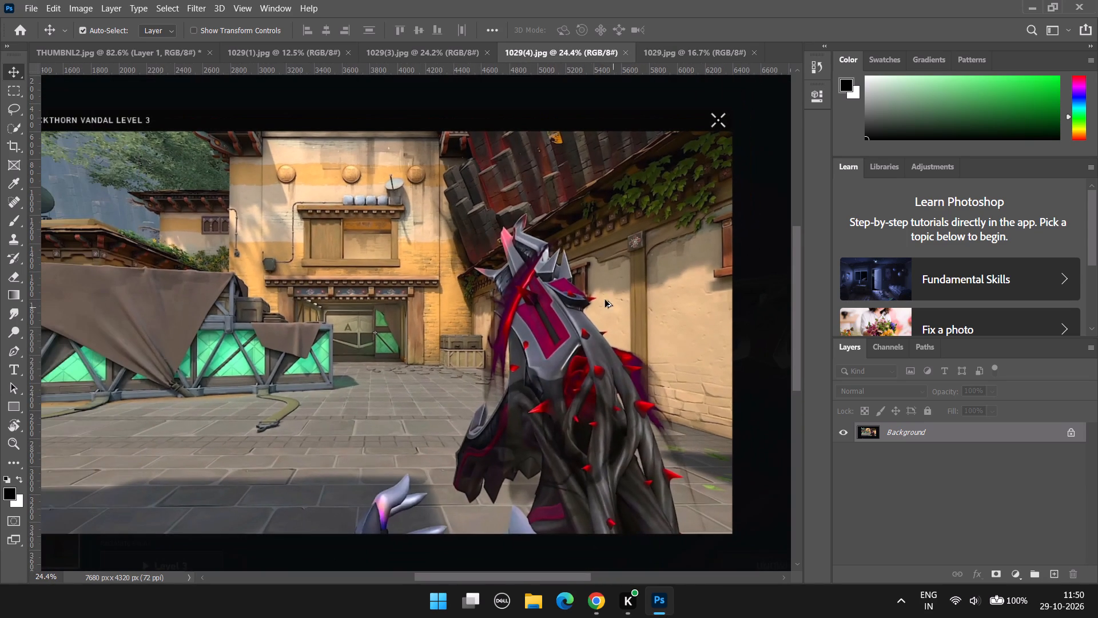
pyautogui.click(436, 57)
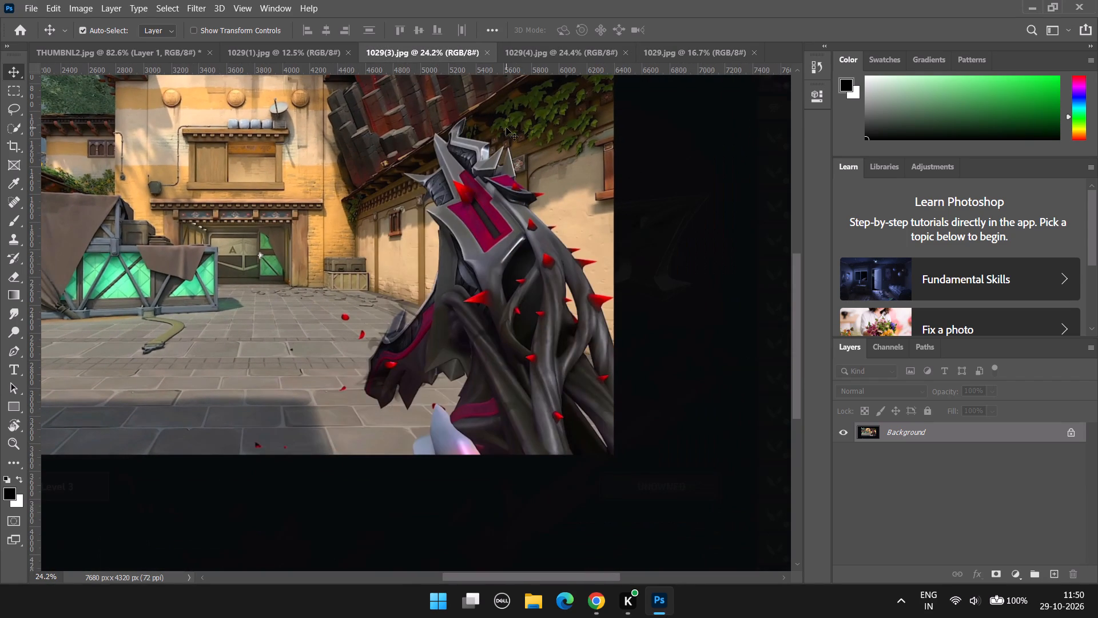
pyautogui.click(538, 56)
pyautogui.scroll(-4, 550, 324)
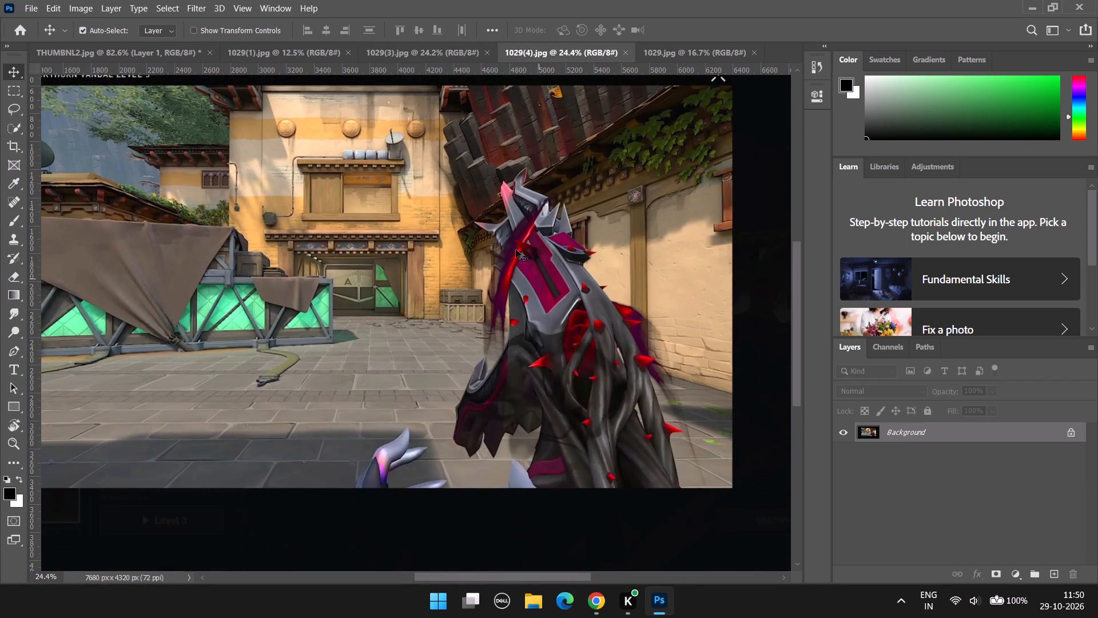
pyautogui.click(432, 43)
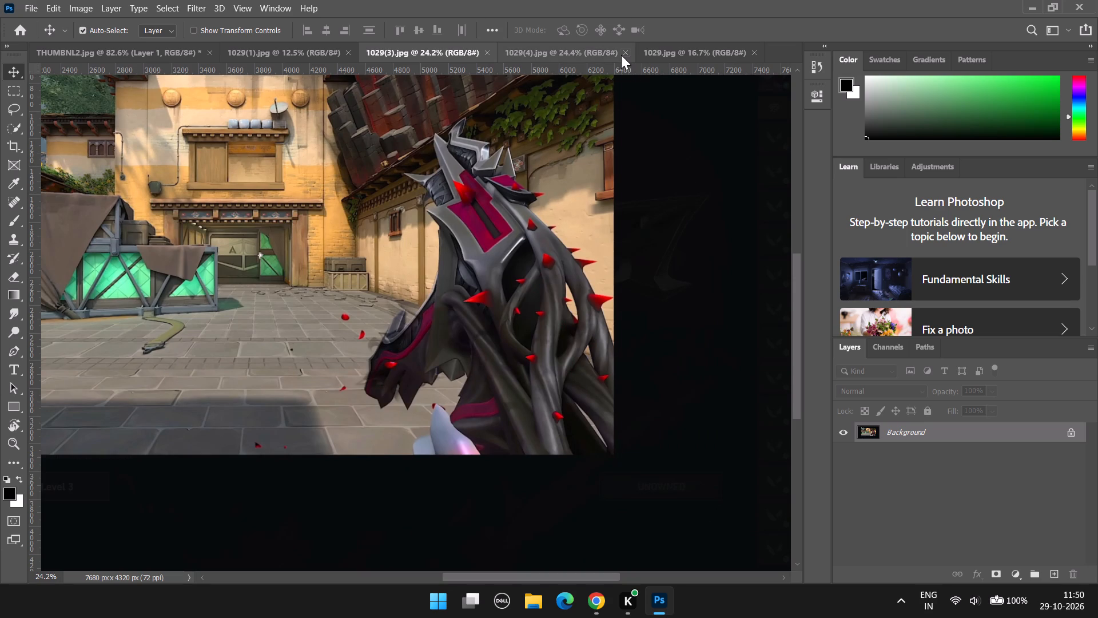
# Close the 1029(4).jpg document.
pyautogui.click(626, 54)
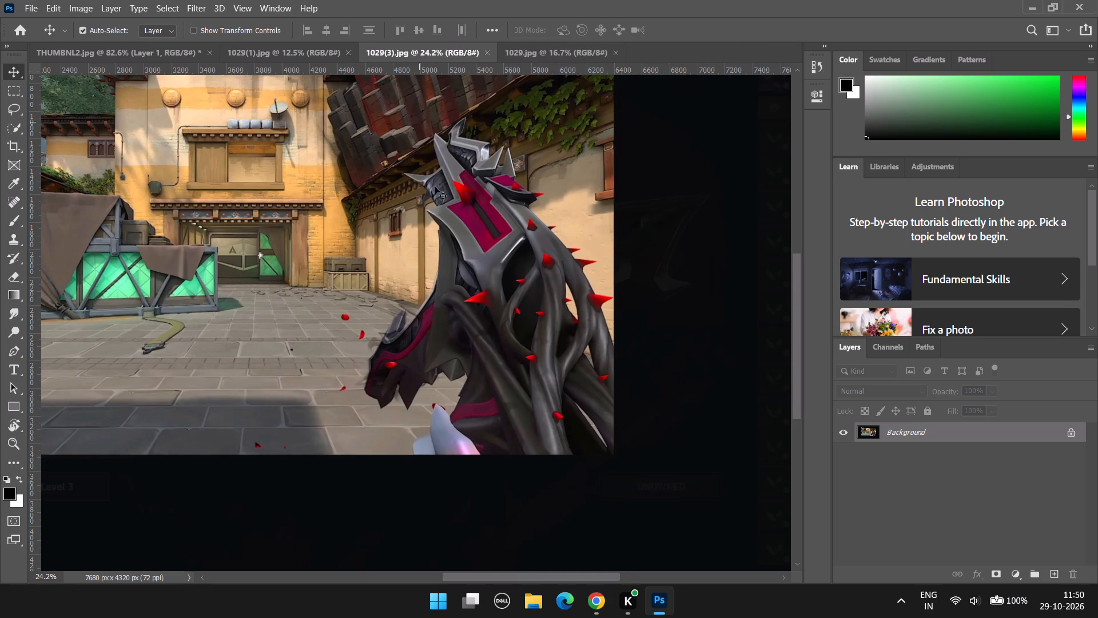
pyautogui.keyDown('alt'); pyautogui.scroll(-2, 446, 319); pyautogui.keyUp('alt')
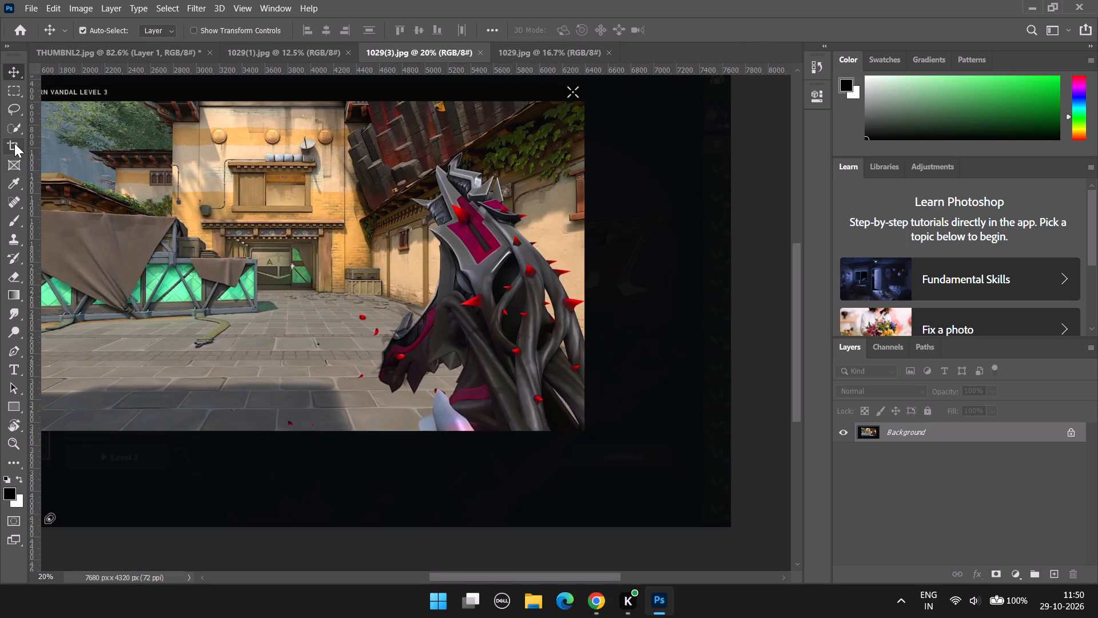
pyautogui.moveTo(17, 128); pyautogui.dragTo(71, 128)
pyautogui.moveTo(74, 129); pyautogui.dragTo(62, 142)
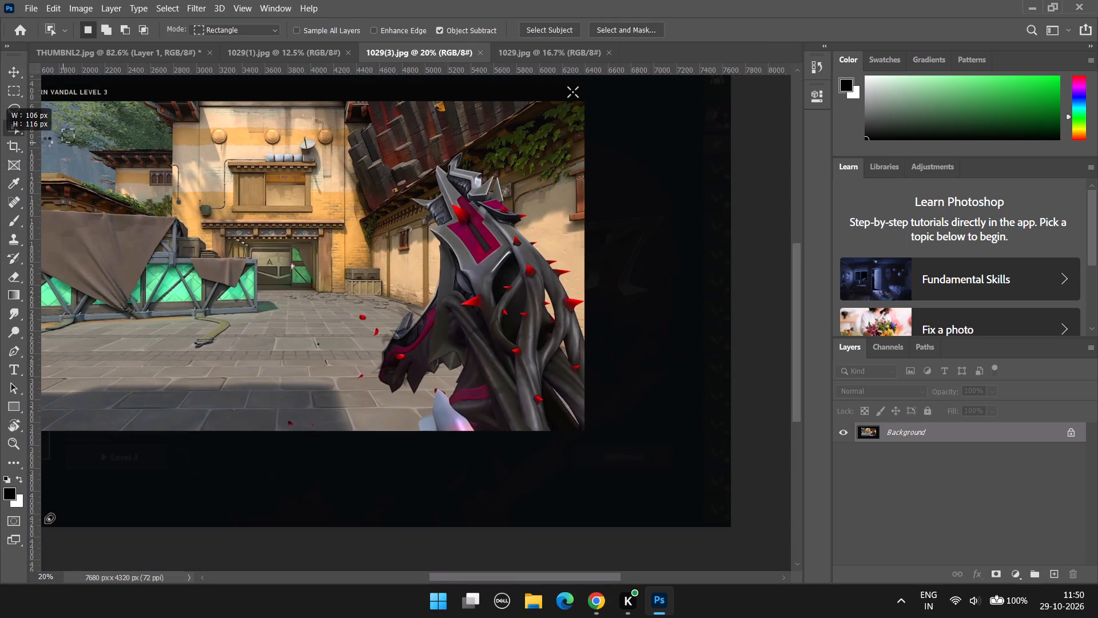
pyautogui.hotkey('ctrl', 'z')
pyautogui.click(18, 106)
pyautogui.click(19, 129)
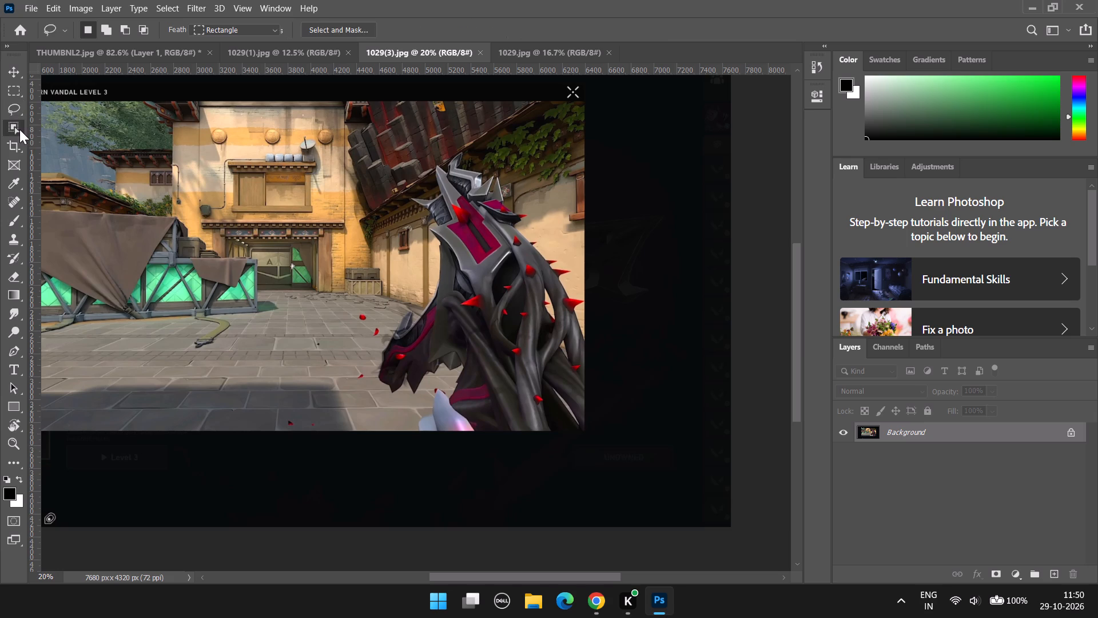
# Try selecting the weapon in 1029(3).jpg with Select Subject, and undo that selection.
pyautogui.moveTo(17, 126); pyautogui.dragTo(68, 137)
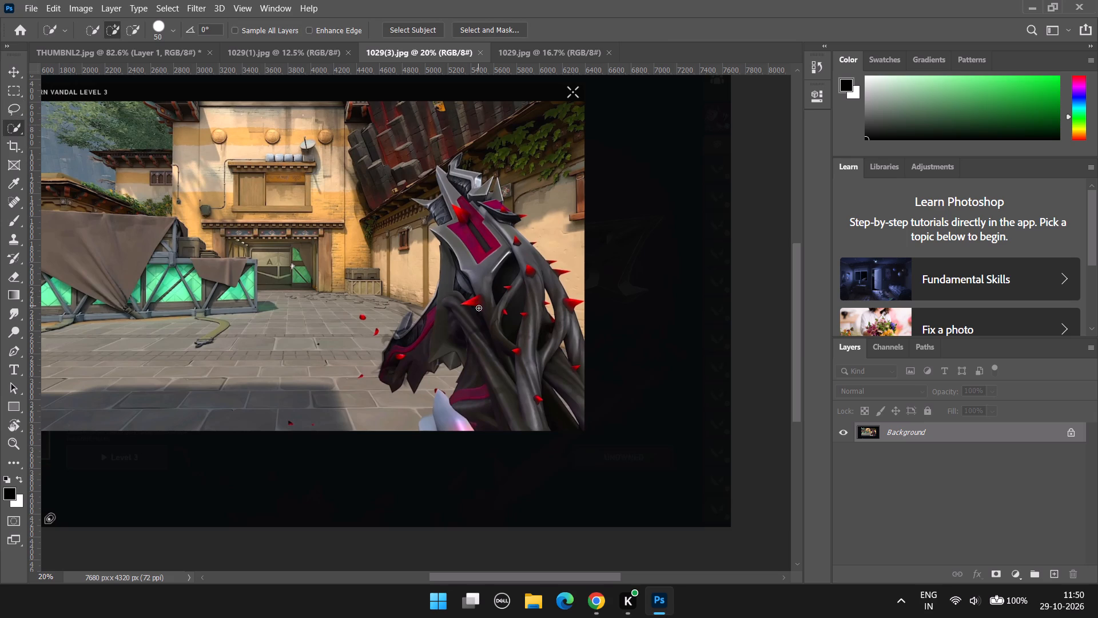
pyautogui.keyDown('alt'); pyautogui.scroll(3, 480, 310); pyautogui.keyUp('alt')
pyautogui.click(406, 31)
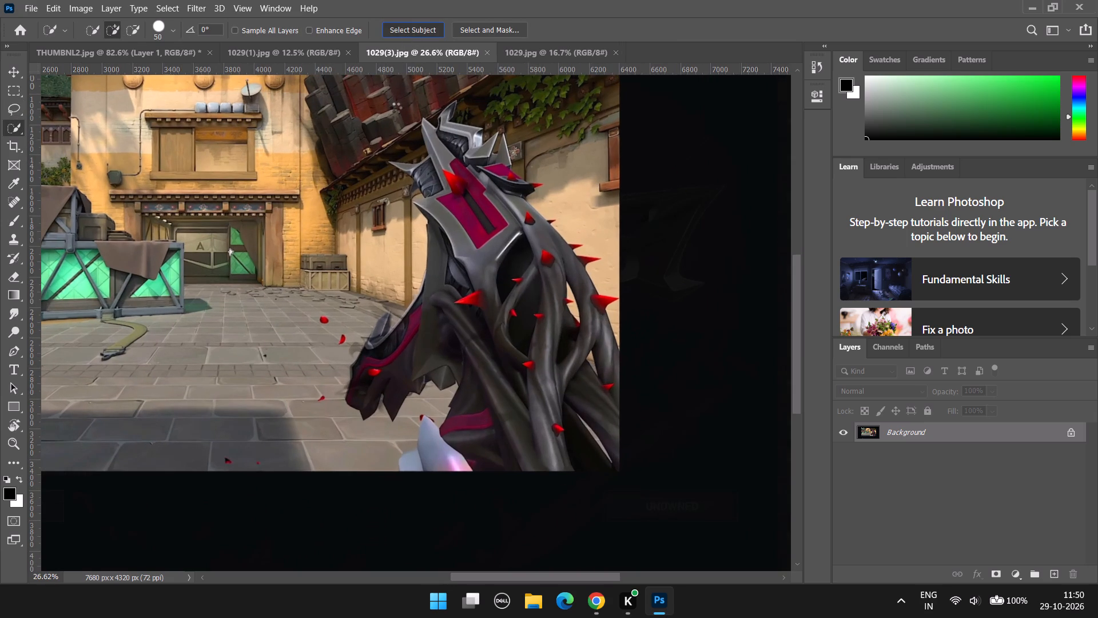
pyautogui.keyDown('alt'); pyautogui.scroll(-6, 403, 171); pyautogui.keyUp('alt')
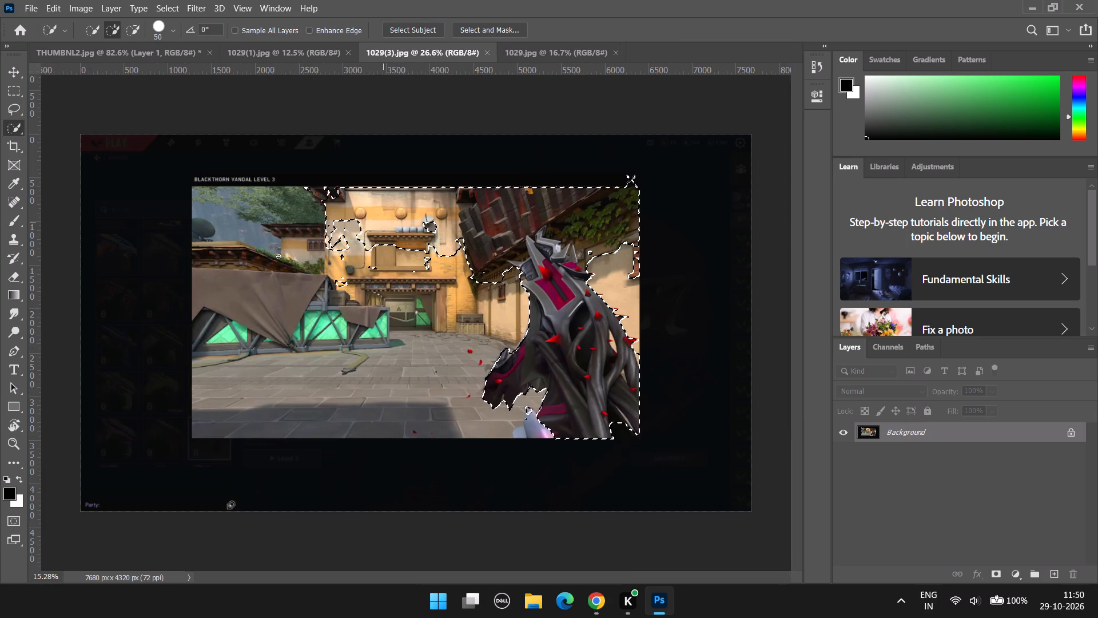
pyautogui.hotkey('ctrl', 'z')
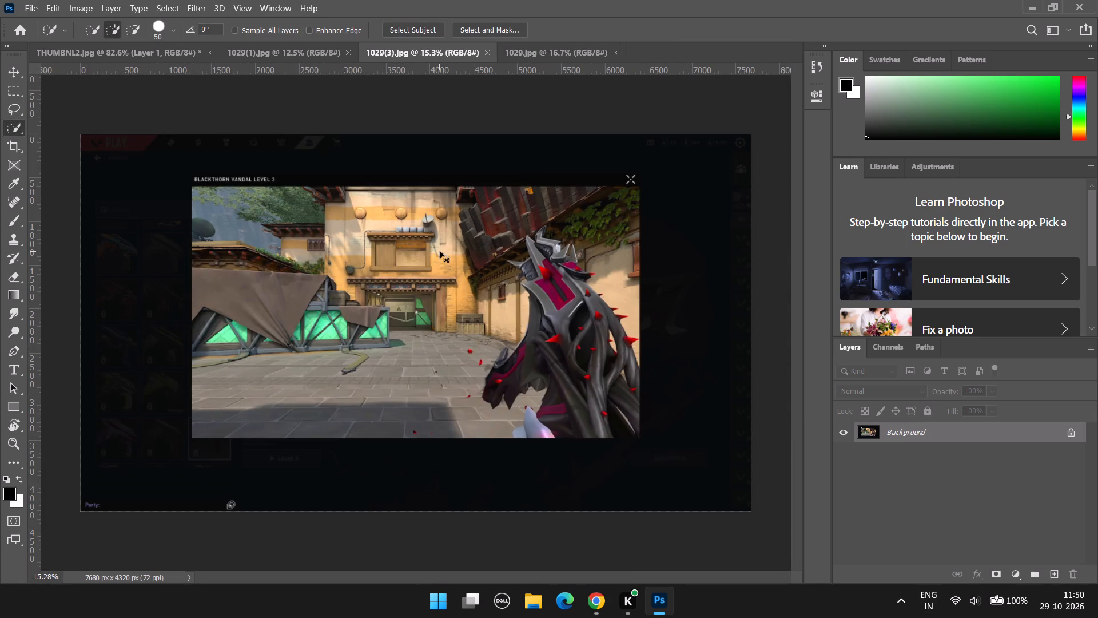
# Select the Vandal's lower body, thorny branches, ragged front cloth and the pale fingertips below it with the Quick Selection tool.
pyautogui.keyDown('alt'); pyautogui.scroll(-7, 596, 431); pyautogui.keyUp('alt')
pyautogui.keyDown('alt'); pyautogui.scroll(6, 586, 426); pyautogui.keyUp('alt')
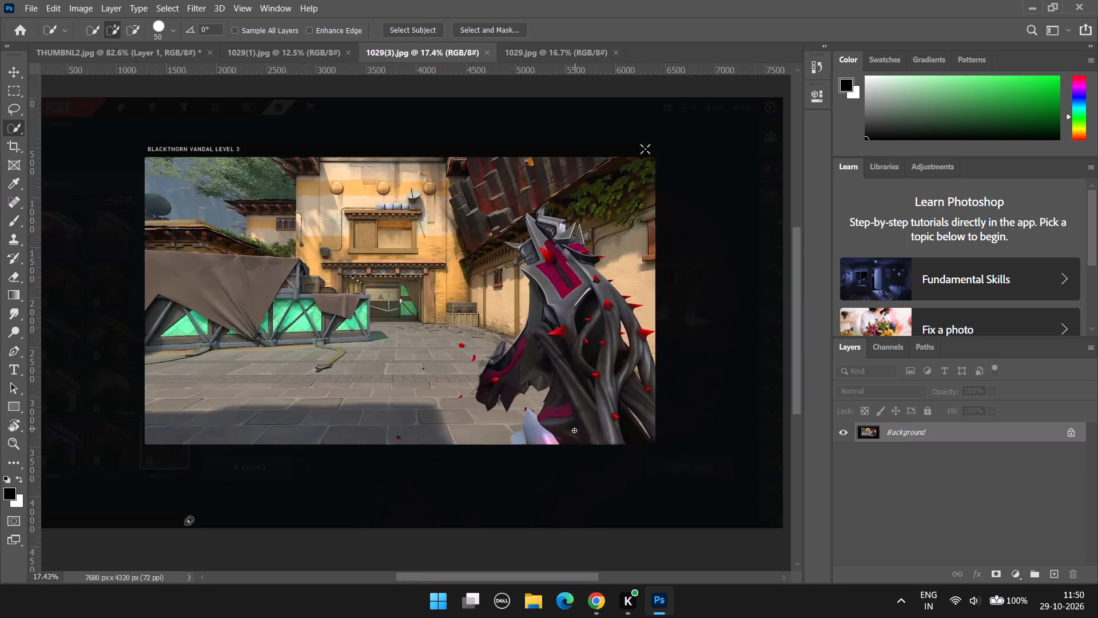
pyautogui.keyDown('alt'); pyautogui.scroll(12, 574, 430); pyautogui.keyUp('alt')
pyautogui.moveTo(534, 444); pyautogui.dragTo(419, 455)
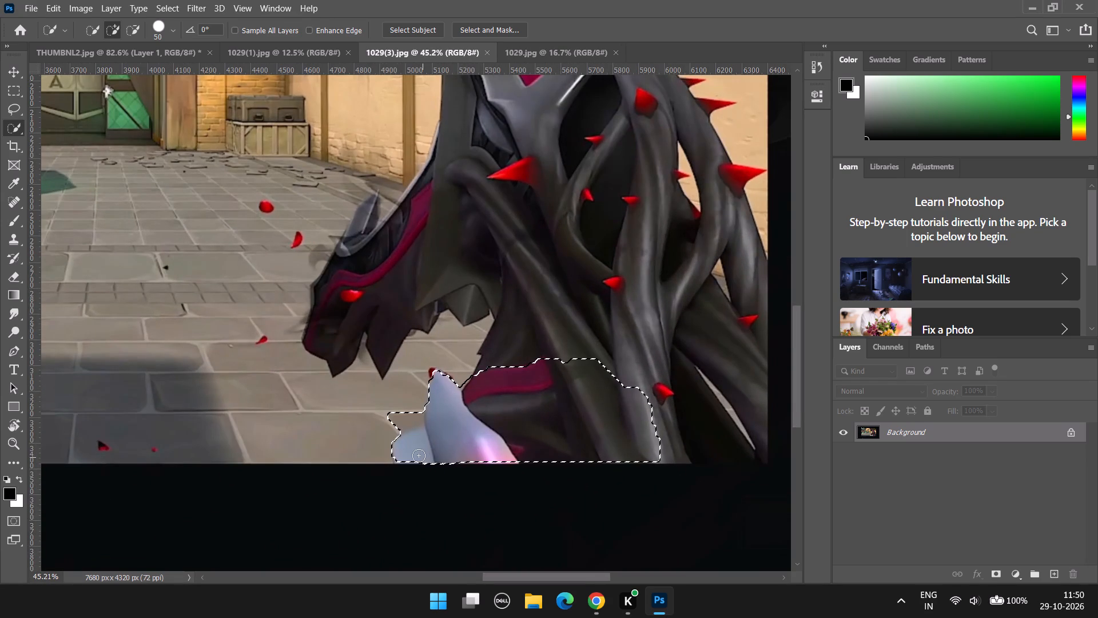
pyautogui.moveTo(419, 455); pyautogui.dragTo(677, 386)
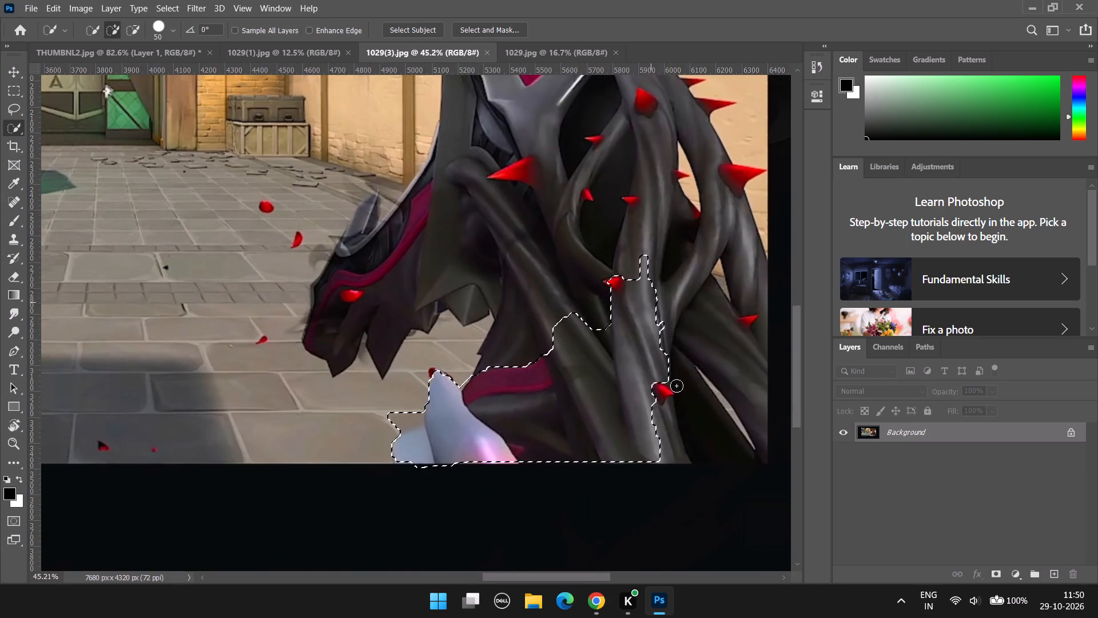
pyautogui.moveTo(677, 386); pyautogui.dragTo(365, 209)
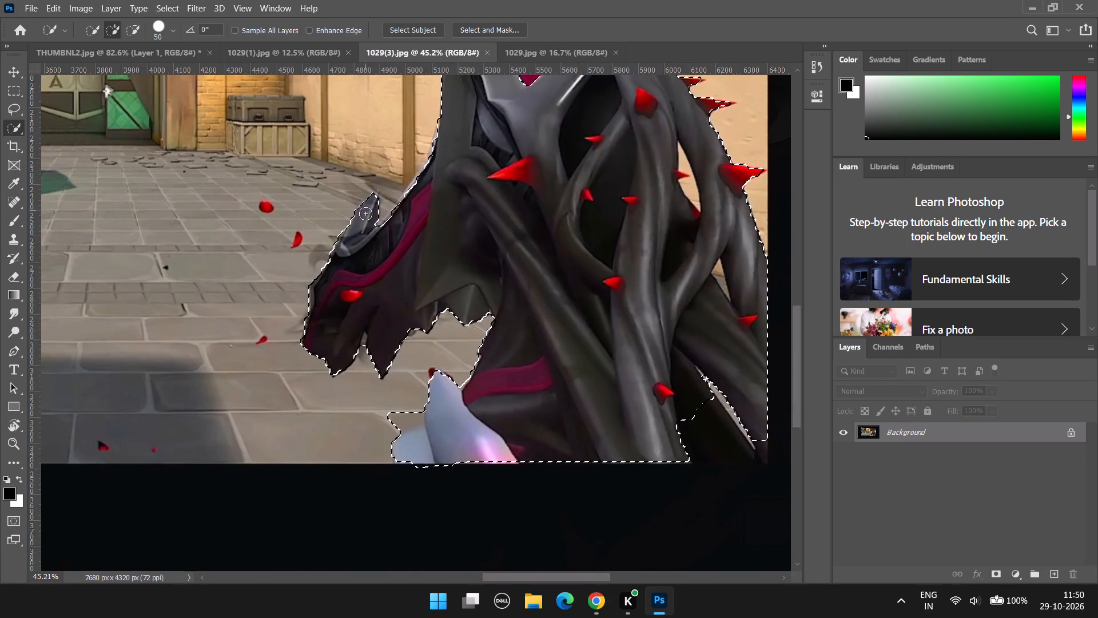
# Add the dark branches at the weapon's lower-right corner to the selection and trim the spill below the scene's bottom edge.
pyautogui.keyDown('alt'); pyautogui.scroll(10, 446, 201); pyautogui.keyUp('alt')
pyautogui.keyDown('alt'); pyautogui.scroll(-14, 476, 194); pyautogui.keyUp('alt')
pyautogui.scroll(6, 494, 146)
pyautogui.moveTo(634, 379); pyautogui.dragTo(657, 413)
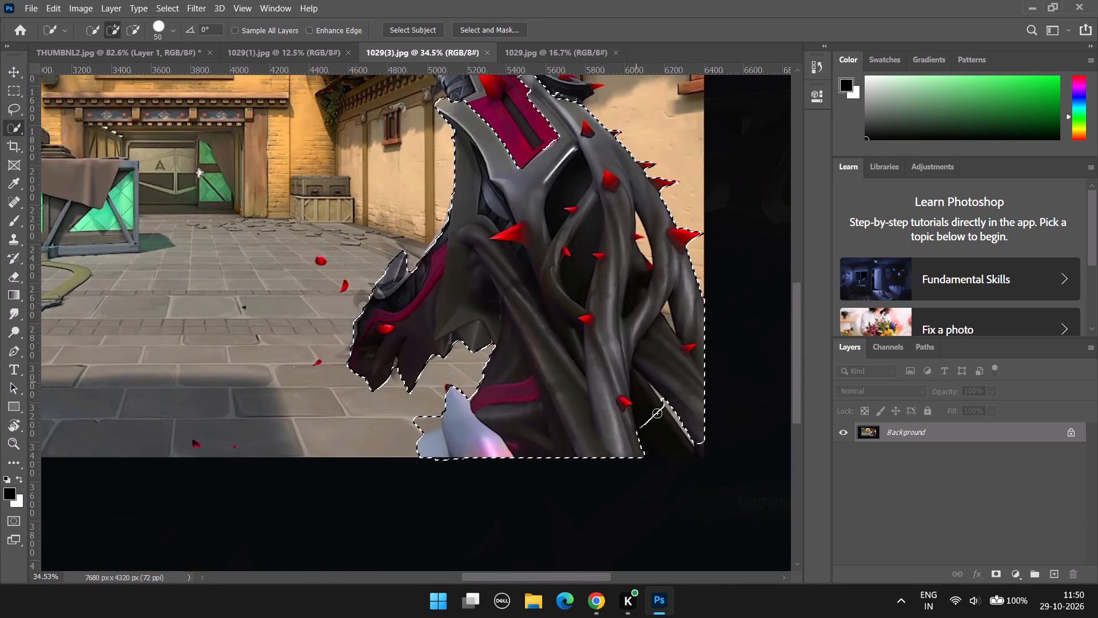
pyautogui.moveTo(657, 413); pyautogui.dragTo(709, 463)
pyautogui.keyDown('alt'); pyautogui.moveTo(620, 488); pyautogui.dragTo(732, 490); pyautogui.keyUp('alt')
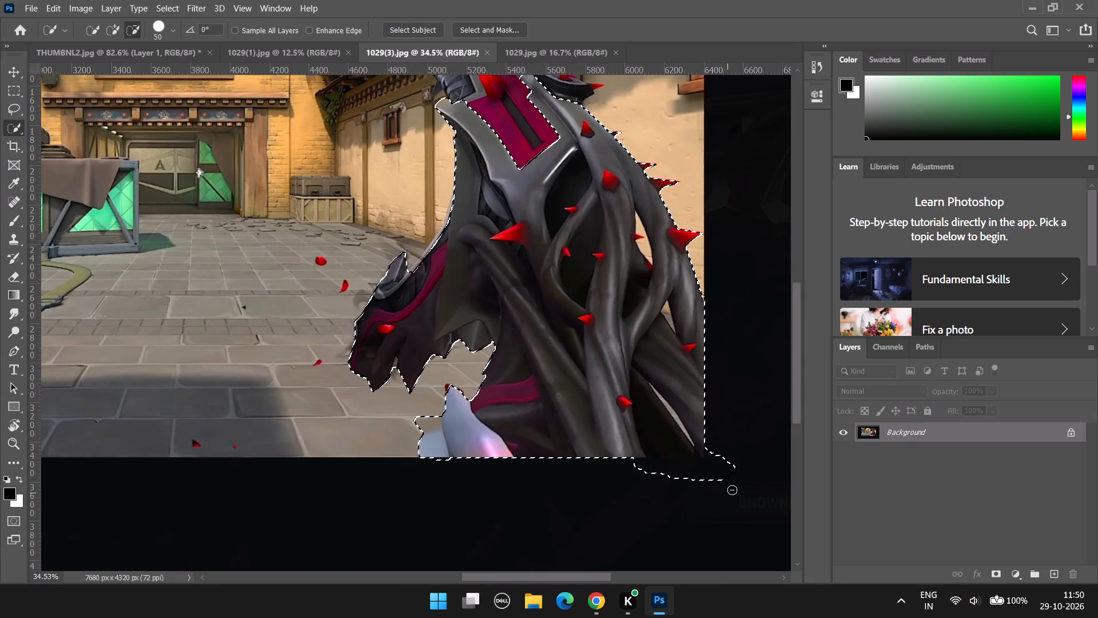
pyautogui.keyDown('alt'); pyautogui.moveTo(732, 490); pyautogui.dragTo(715, 467); pyautogui.keyUp('alt')
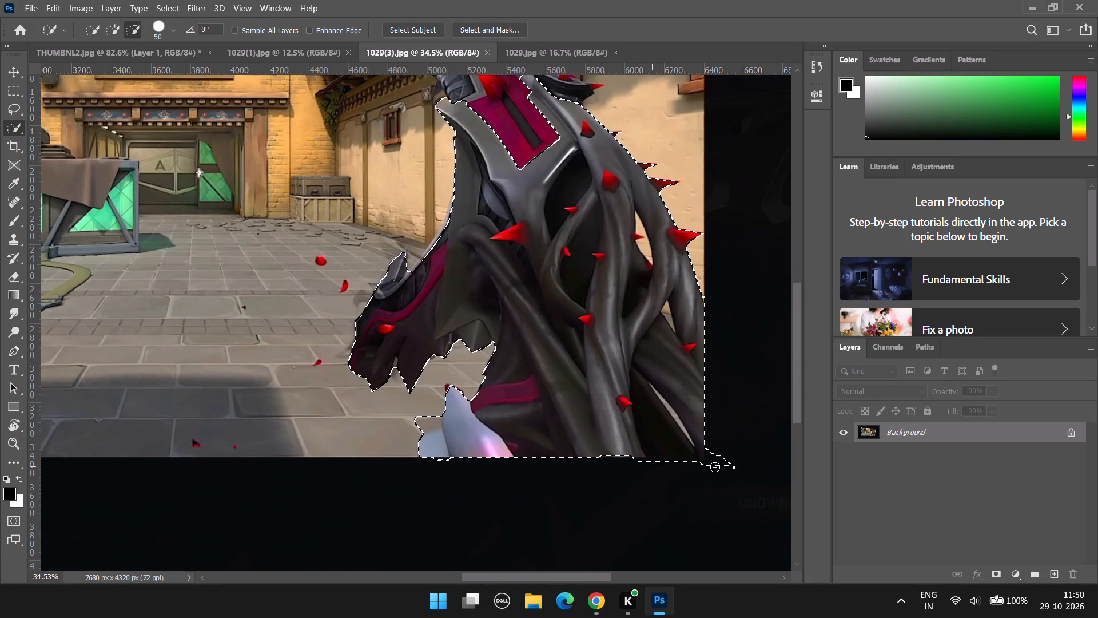
pyautogui.keyDown('alt'); pyautogui.moveTo(715, 467); pyautogui.dragTo(710, 469); pyautogui.keyUp('alt')
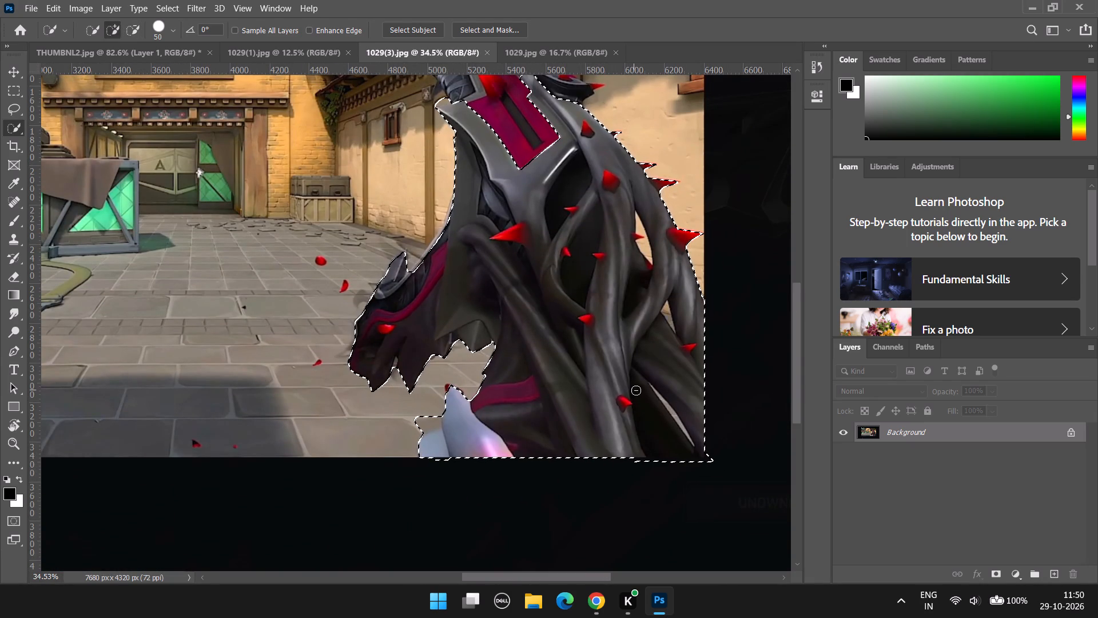
# Extend the quick selection over the Vandal's magenta panel and upper armour up to its crown of spikes.
pyautogui.scroll(10, 646, 327)
pyautogui.scroll(8, 695, 339)
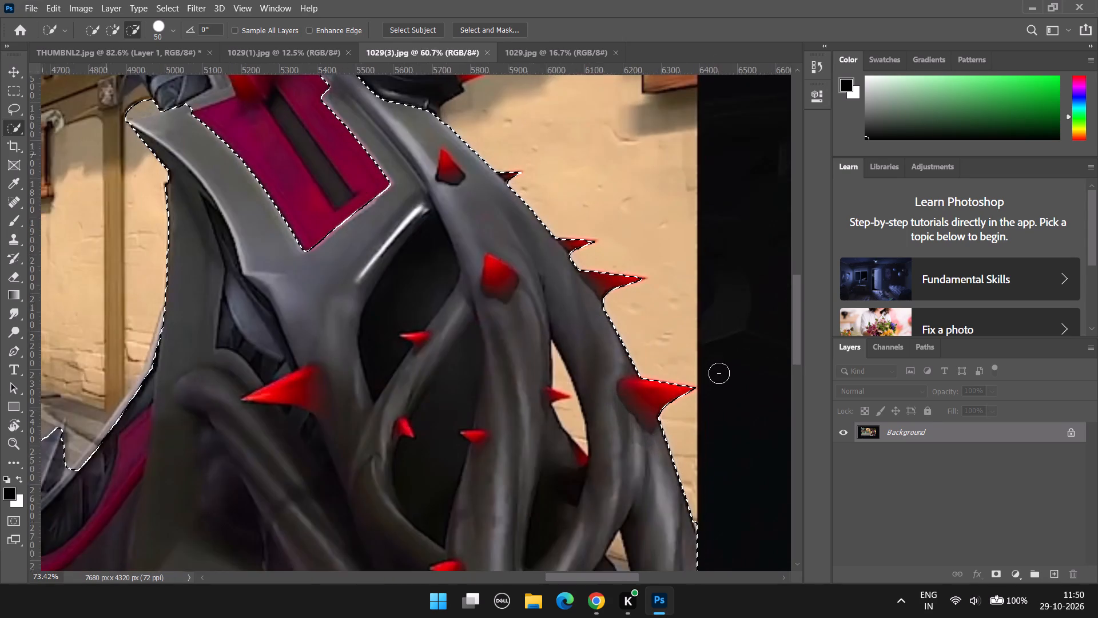
pyautogui.scroll(6, 719, 373)
pyautogui.scroll(8, 446, 284)
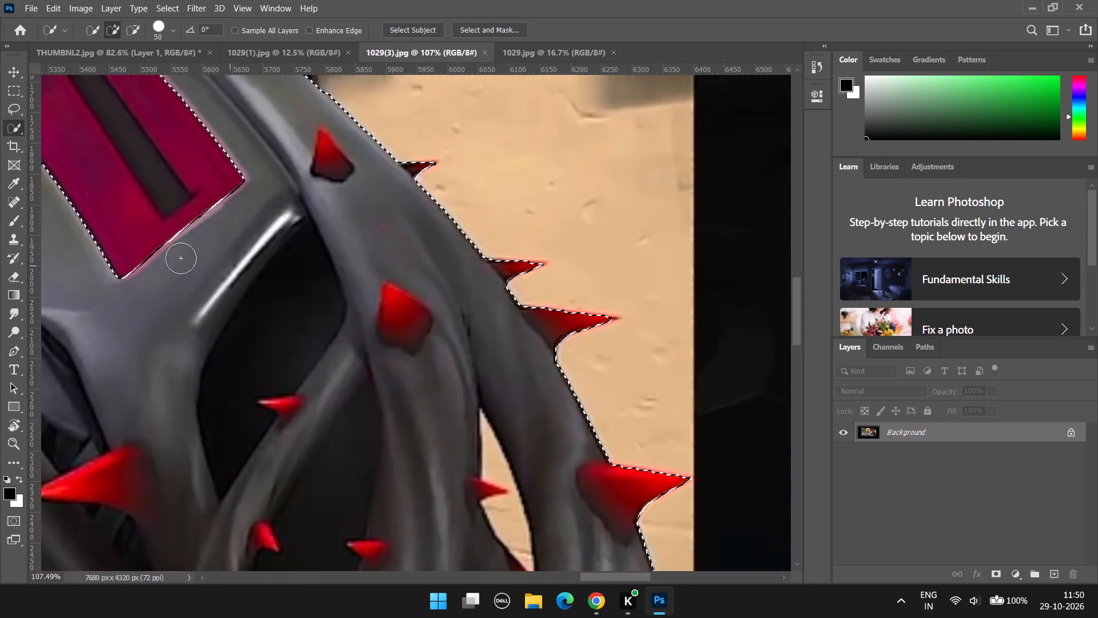
pyautogui.scroll(2, 174, 257)
pyautogui.keyDown('alt'); pyautogui.scroll(-10, 145, 231); pyautogui.keyUp('alt')
pyautogui.scroll(17, 87, 96)
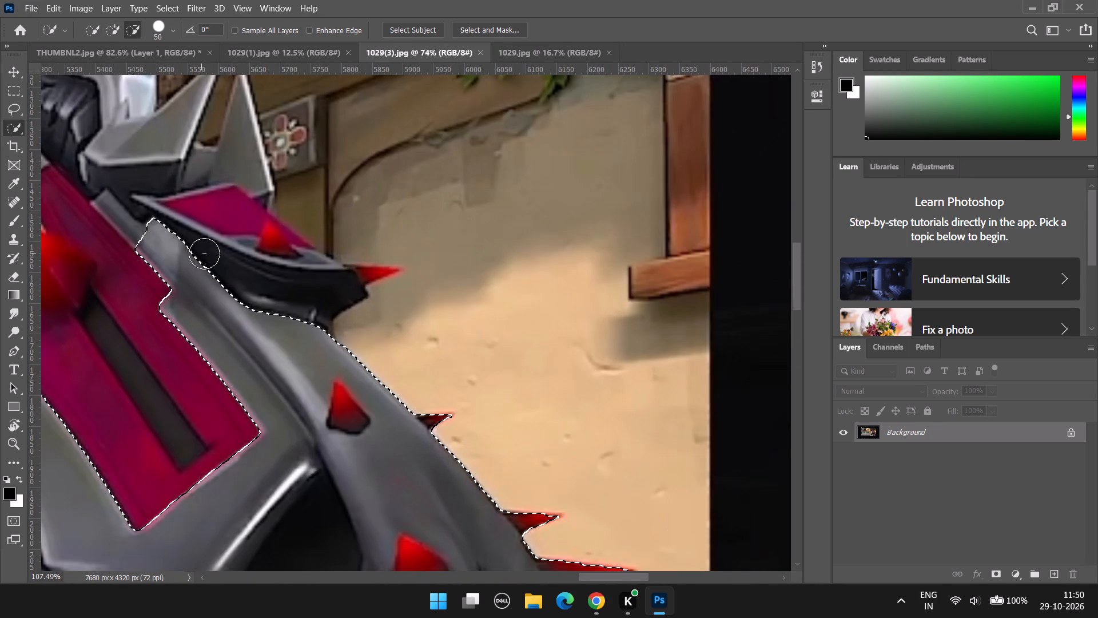
pyautogui.moveTo(198, 235); pyautogui.dragTo(162, 137)
pyautogui.keyDown('alt'); pyautogui.scroll(-6, 161, 242); pyautogui.keyUp('alt')
pyautogui.moveTo(171, 367); pyautogui.dragTo(63, 168)
# Add the outward-pointing spike and the dark wrapped section beside the Vandal's magenta panel to the quick selection.
pyautogui.keyDown('alt'); pyautogui.scroll(-6, 125, 263); pyautogui.keyUp('alt')
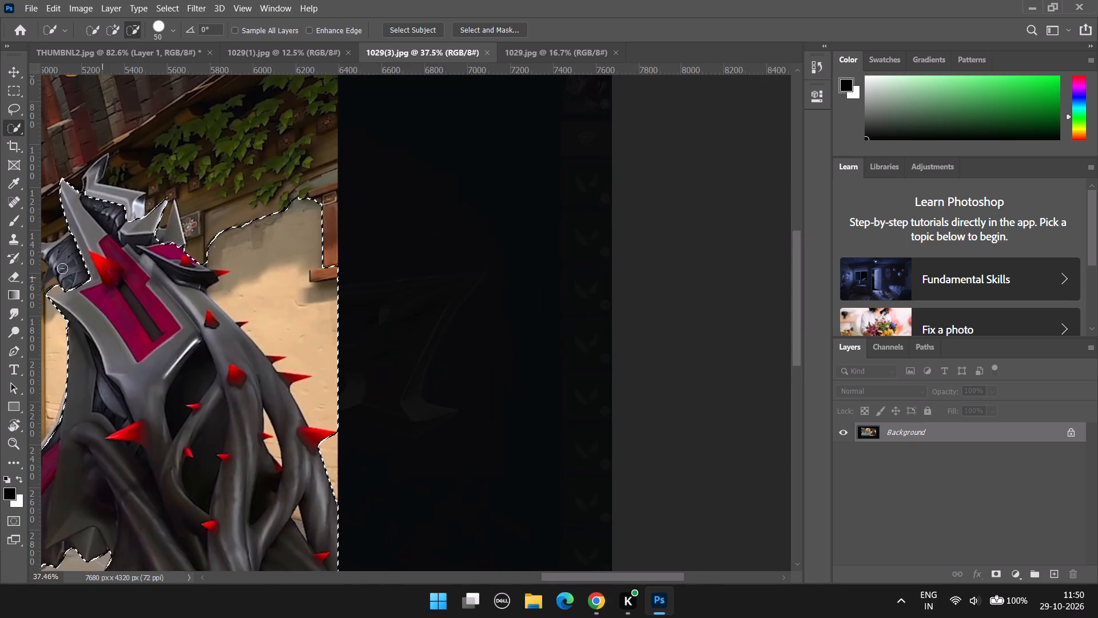
pyautogui.keyDown('alt'); pyautogui.scroll(-2, 45, 261); pyautogui.keyUp('alt')
pyautogui.moveTo(575, 577); pyautogui.dragTo(533, 575)
pyautogui.scroll(13, 270, 214)
pyautogui.moveTo(270, 311); pyautogui.dragTo(190, 249)
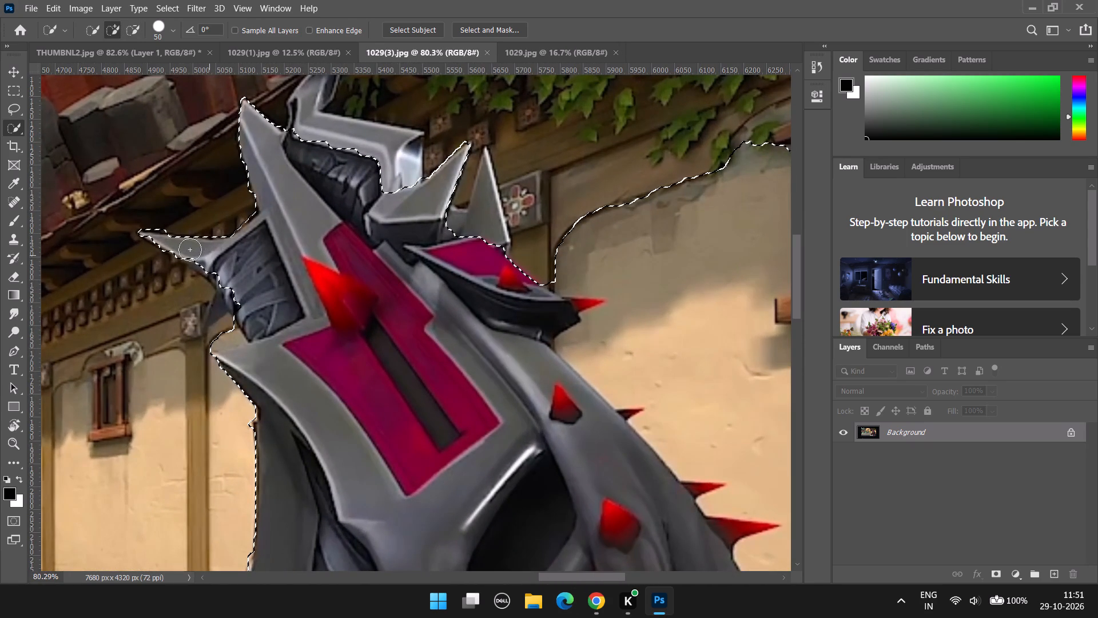
pyautogui.moveTo(190, 249); pyautogui.dragTo(177, 245)
# Extend the selection over the Vandal's curved top horn, pale metal bracket and the two grey crown spikes.
pyautogui.scroll(14, 277, 200)
pyautogui.moveTo(311, 203); pyautogui.dragTo(309, 163)
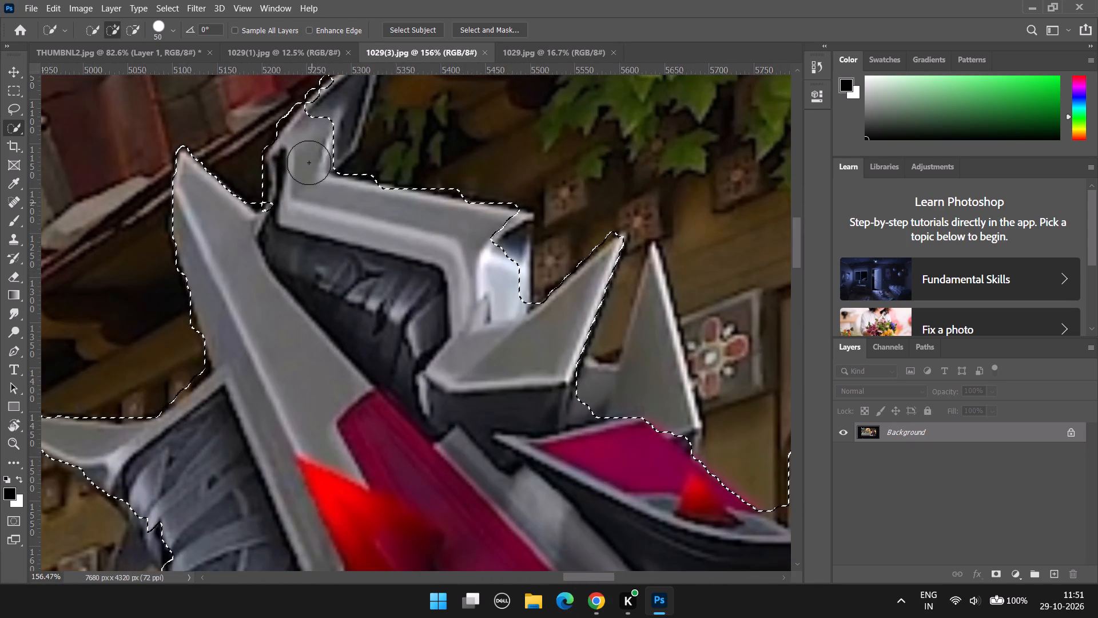
pyautogui.moveTo(309, 163); pyautogui.dragTo(309, 162)
pyautogui.scroll(4, 320, 162)
pyautogui.moveTo(331, 139); pyautogui.dragTo(434, 259)
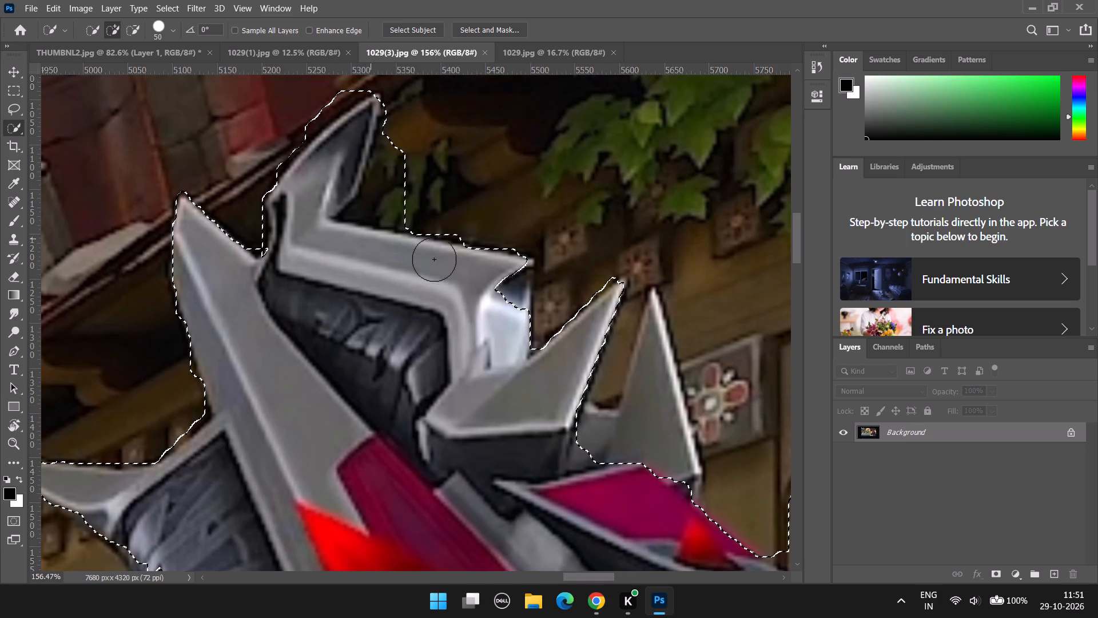
pyautogui.moveTo(434, 259); pyautogui.dragTo(607, 306)
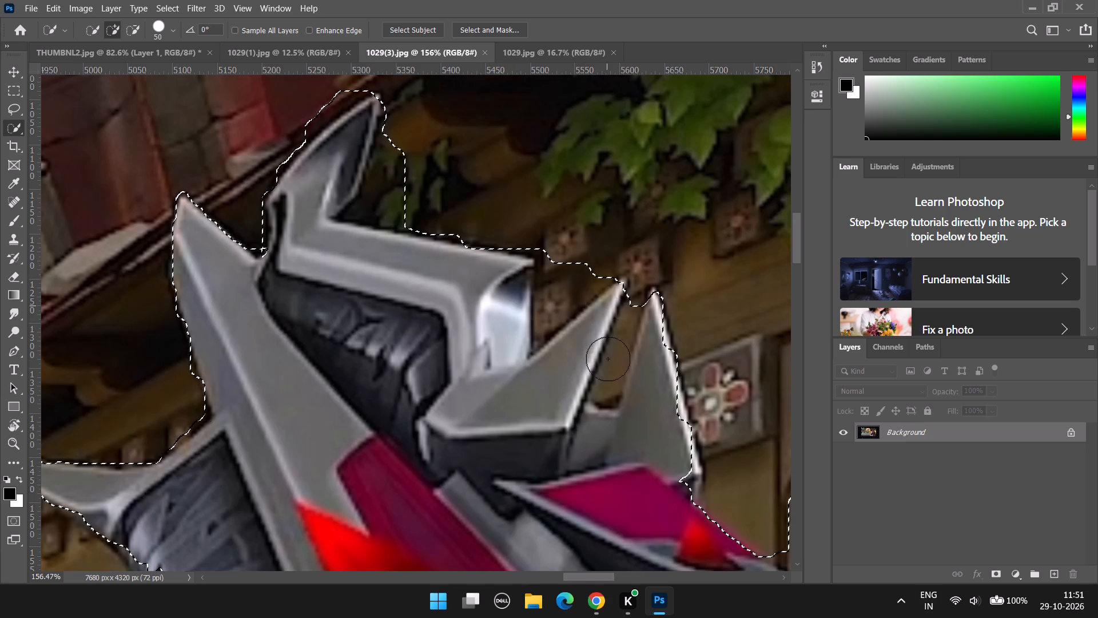
# Subtract the spilled plaster wall beside the upper armour and its red thorns from the selection.
pyautogui.scroll(-12, 616, 371)
pyautogui.keyDown('alt'); pyautogui.scroll(-4, 722, 397); pyautogui.keyUp('alt')
pyautogui.keyDown('alt'); pyautogui.moveTo(707, 386); pyautogui.dragTo(777, 476); pyautogui.keyUp('alt')
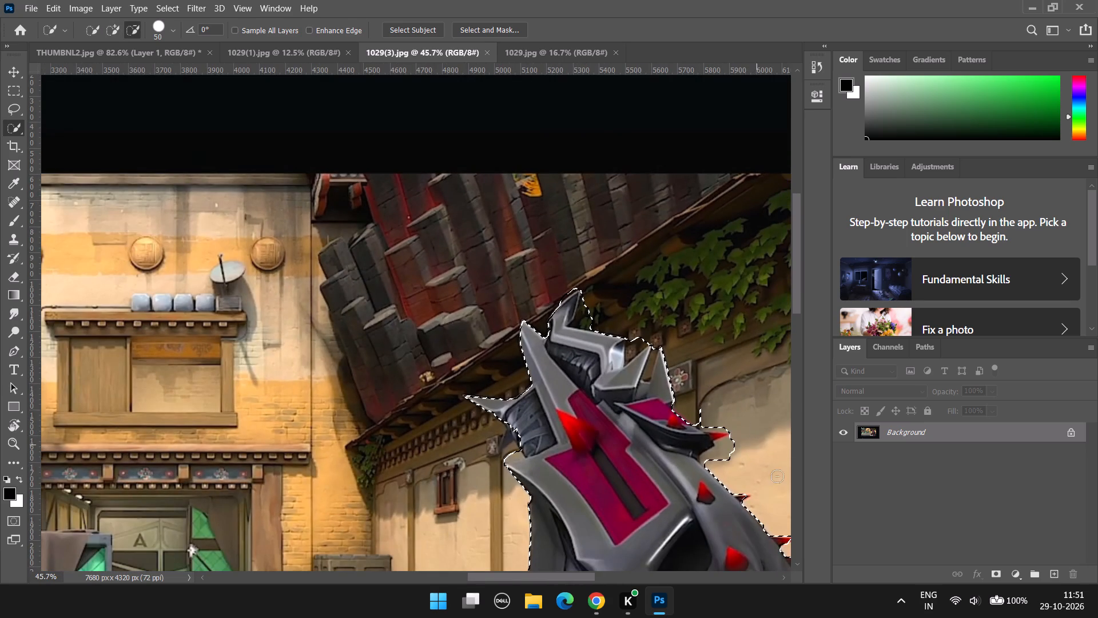
pyautogui.keyDown('alt'); pyautogui.moveTo(777, 476); pyautogui.dragTo(796, 494); pyautogui.keyUp('alt')
pyautogui.keyDown('alt'); pyautogui.scroll(-11, 729, 454); pyautogui.keyUp('alt')
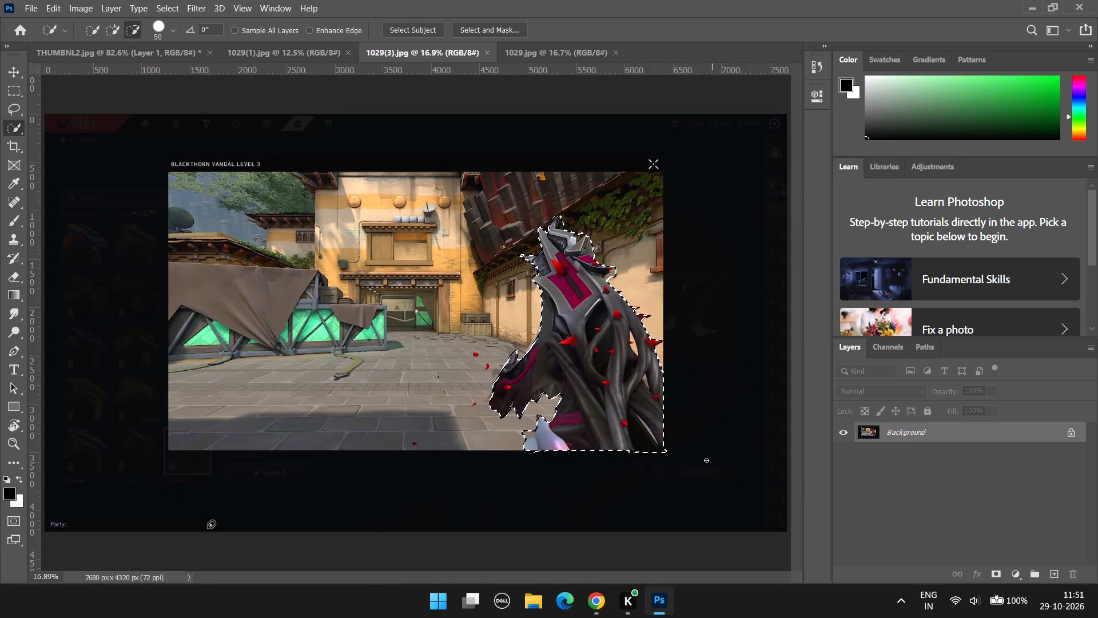
# Reduce the selection brush to 25 and subtract the stone floor and the rear pale finger beside the front fingertip.
pyautogui.keyDown('alt'); pyautogui.scroll(13, 540, 420); pyautogui.keyUp('alt')
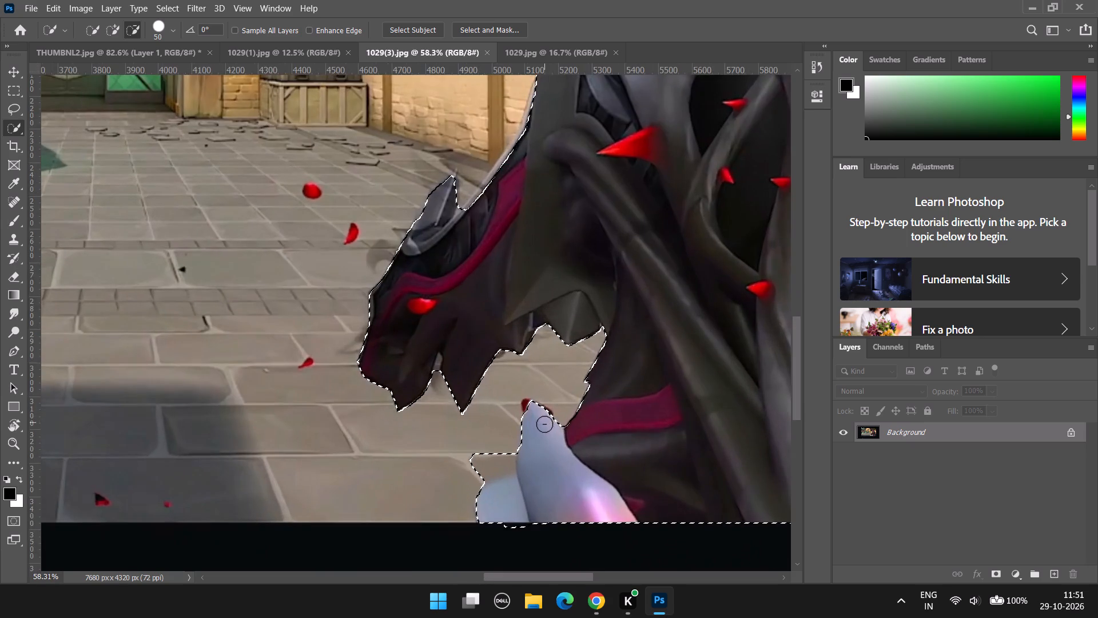
pyautogui.keyDown('alt'); pyautogui.scroll(3, 560, 427); pyautogui.keyUp('alt')
pyautogui.scroll(-8, 562, 427)
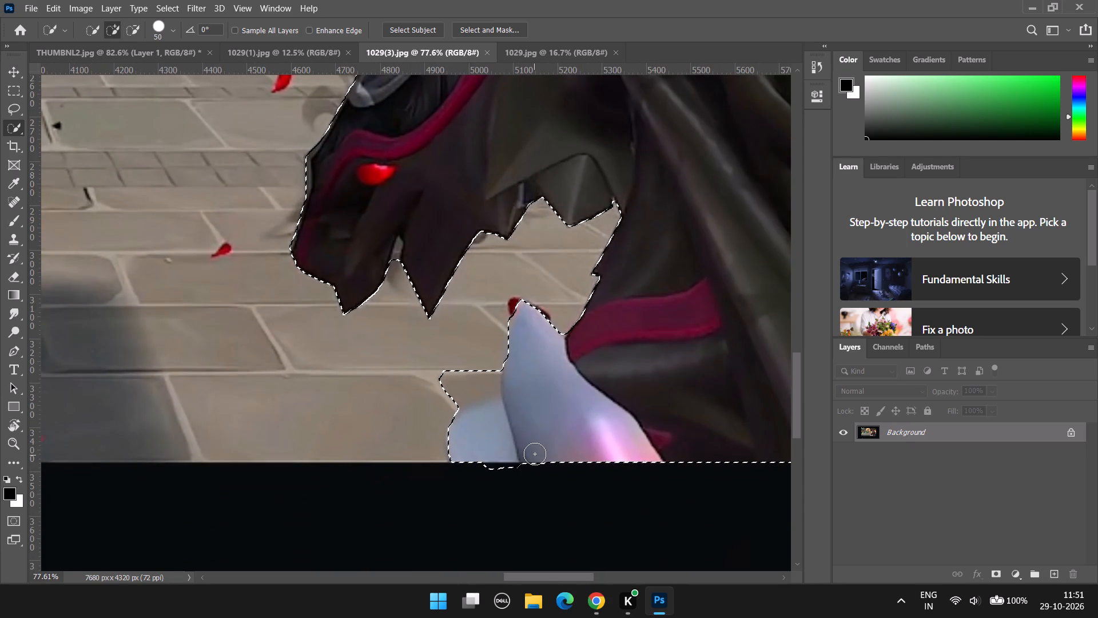
pyautogui.write('[[[[[')
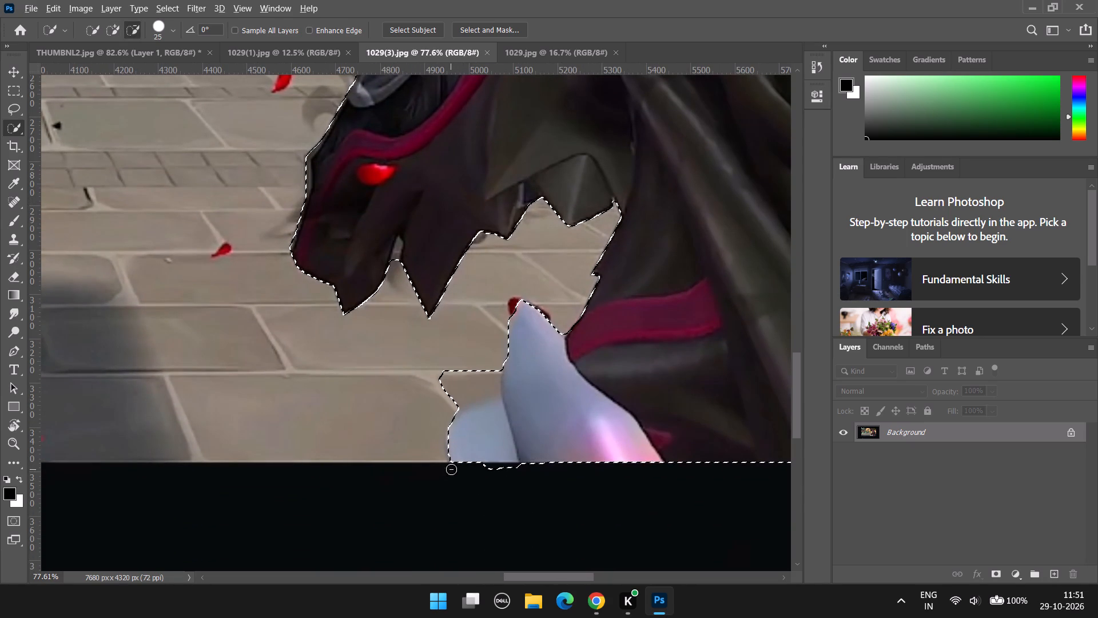
pyautogui.keyDown('alt'); pyautogui.moveTo(506, 468); pyautogui.dragTo(466, 434); pyautogui.keyUp('alt')
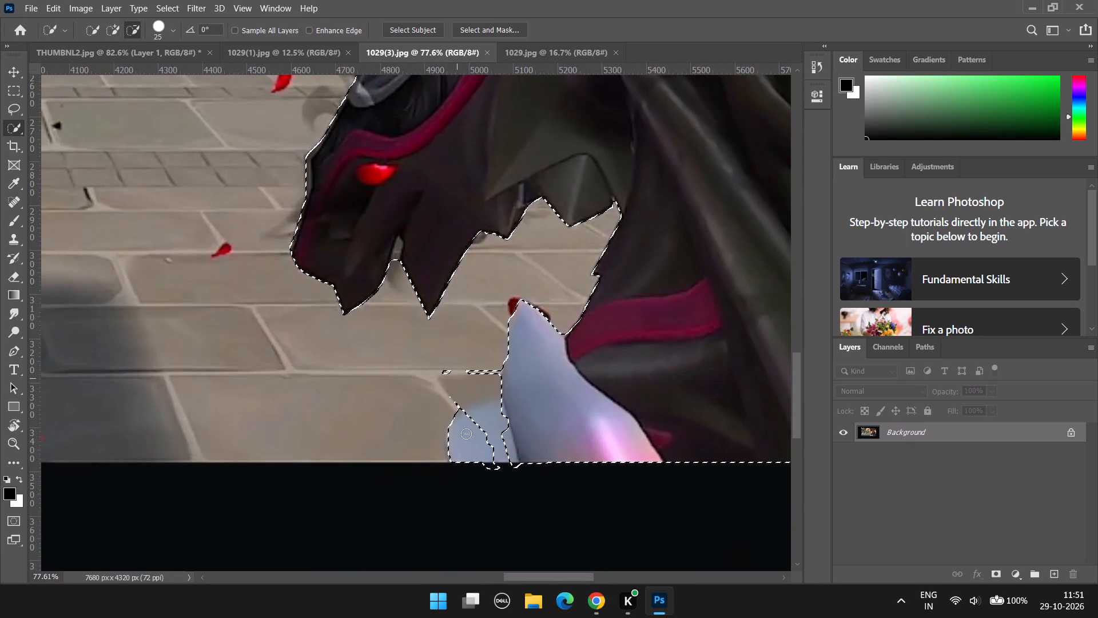
pyautogui.keyDown('alt'); pyautogui.moveTo(466, 434); pyautogui.dragTo(468, 469); pyautogui.keyUp('alt')
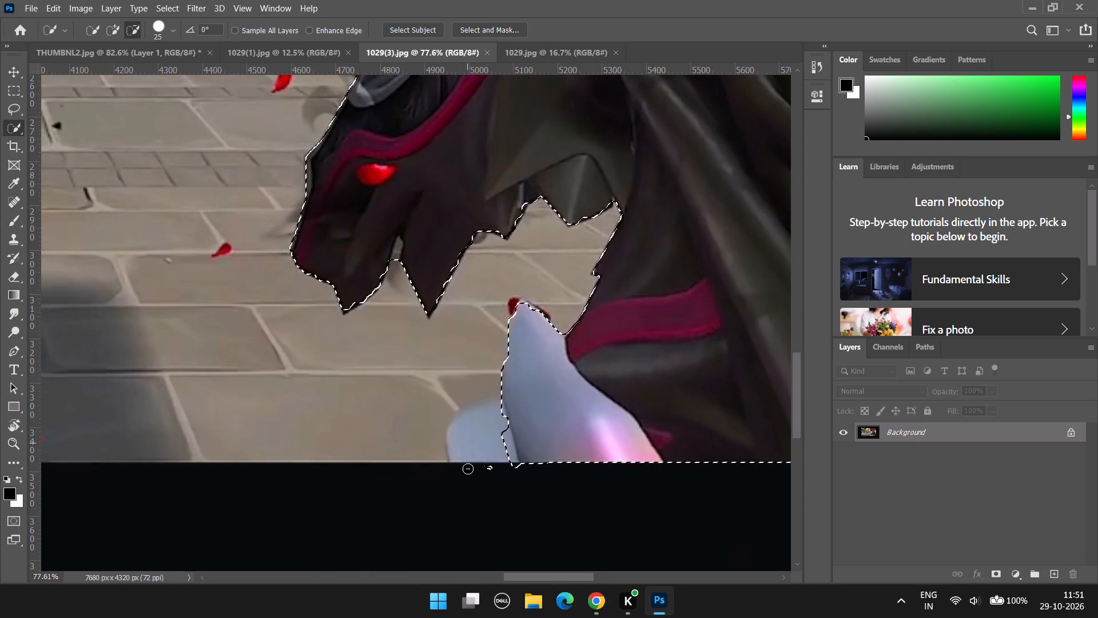
pyautogui.keyDown('alt'); pyautogui.moveTo(468, 469); pyautogui.dragTo(498, 418); pyautogui.keyUp('alt')
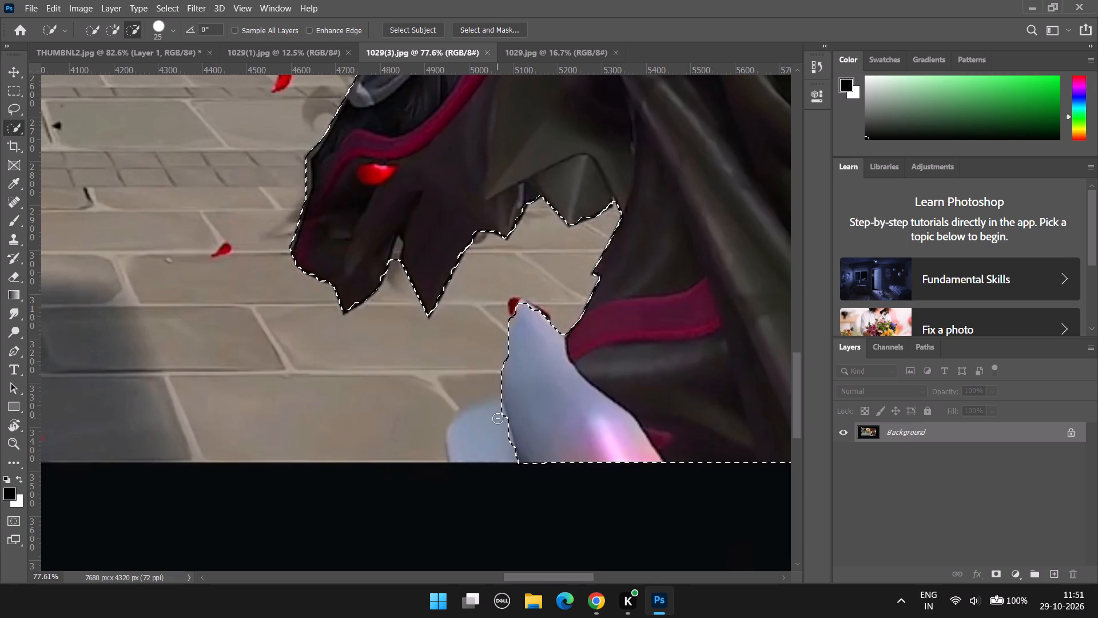
pyautogui.keyDown('alt'); pyautogui.moveTo(498, 418); pyautogui.dragTo(486, 352); pyautogui.keyUp('alt')
# Refine the selection around the red fingernail and the floor gap between the ragged cloth's pointed ends.
pyautogui.scroll(15, 531, 355)
pyautogui.moveTo(512, 448); pyautogui.dragTo(570, 476)
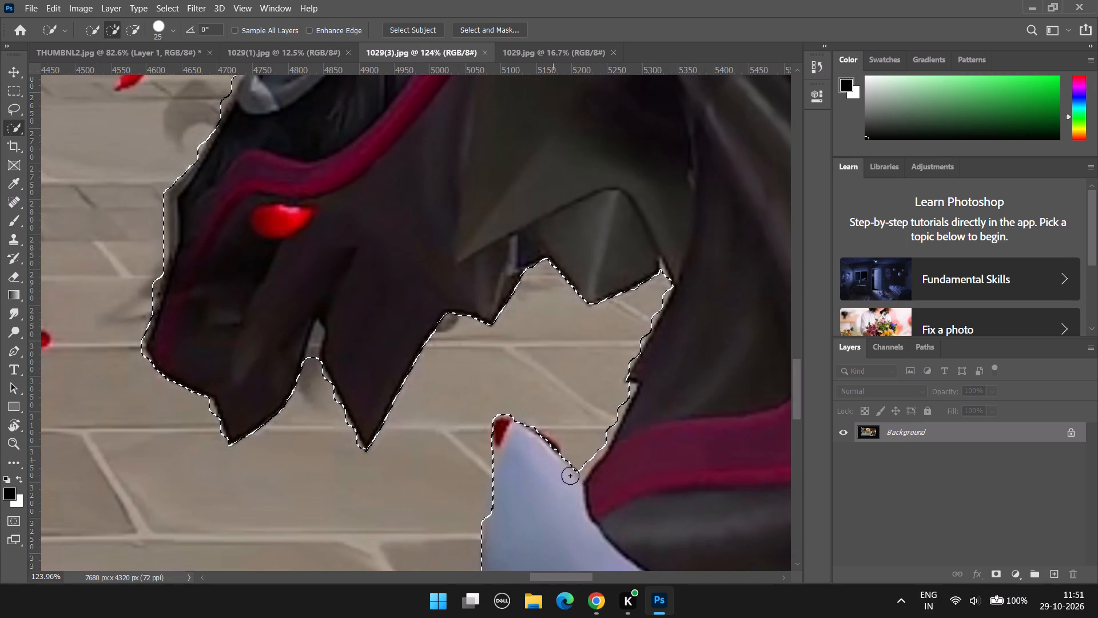
pyautogui.moveTo(570, 476); pyautogui.dragTo(656, 434)
pyautogui.scroll(2, 632, 347)
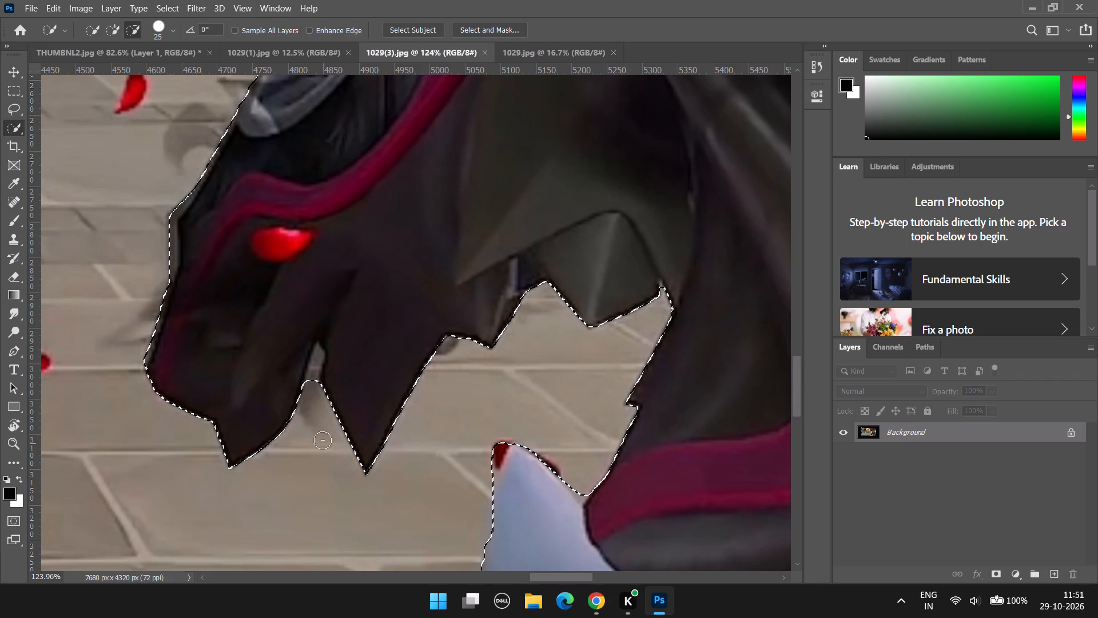
pyautogui.keyDown('alt'); pyautogui.scroll(10, 315, 386); pyautogui.keyUp('alt')
pyautogui.keyDown('alt'); pyautogui.moveTo(310, 360); pyautogui.dragTo(320, 320); pyautogui.keyUp('alt')
pyautogui.scroll(-5, 355, 356)
pyautogui.scroll(-9, 301, 341)
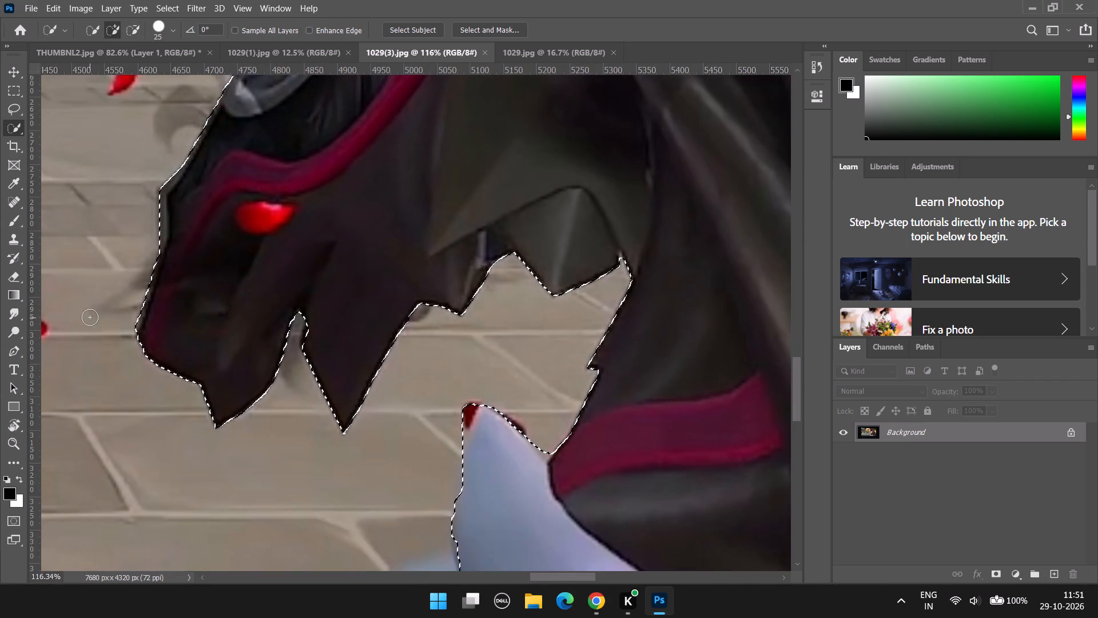
# Refine the selection along the ragged cloth's outer dark edge beside its magenta trim.
pyautogui.scroll(17, 90, 316)
pyautogui.moveTo(176, 425); pyautogui.dragTo(241, 251)
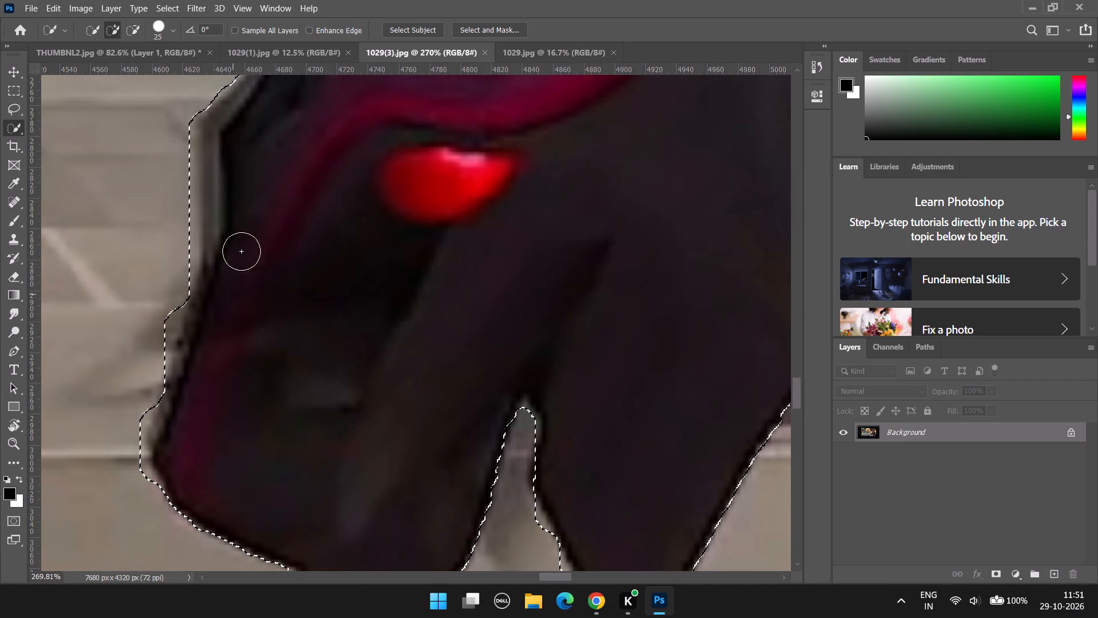
pyautogui.moveTo(241, 251); pyautogui.dragTo(240, 160)
pyautogui.scroll(16, 246, 206)
pyautogui.keyDown('alt'); pyautogui.scroll(-6, 251, 244); pyautogui.keyUp('alt')
pyautogui.scroll(8, 266, 155)
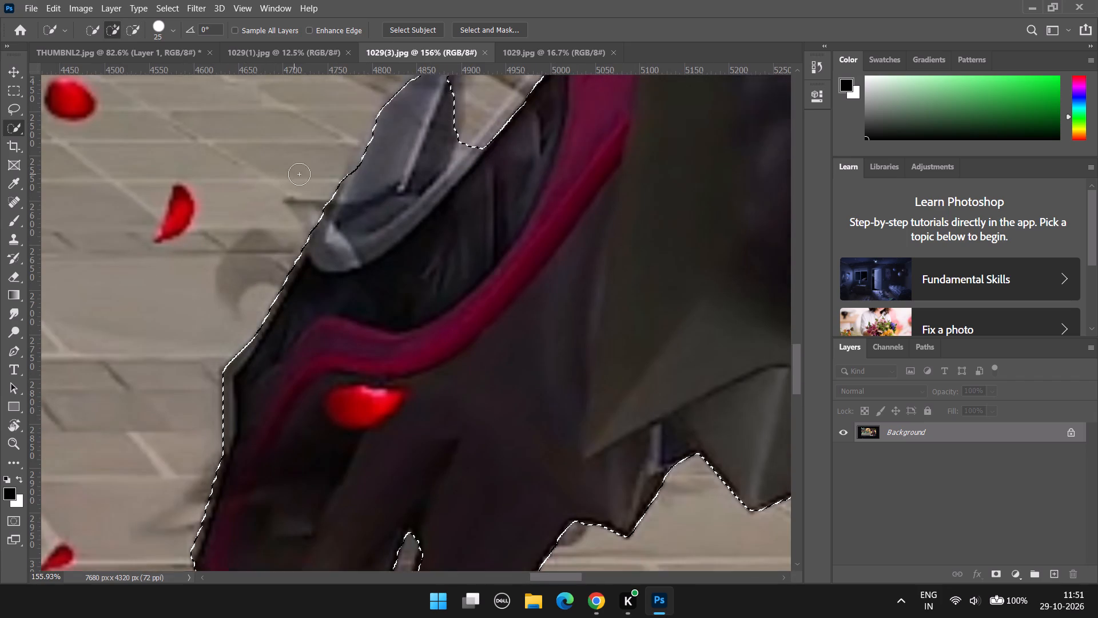
# Add the tip of the grey blade above the ragged cloth and subtract the floor spill beside it.
pyautogui.scroll(7, 299, 174)
pyautogui.scroll(15, 474, 193)
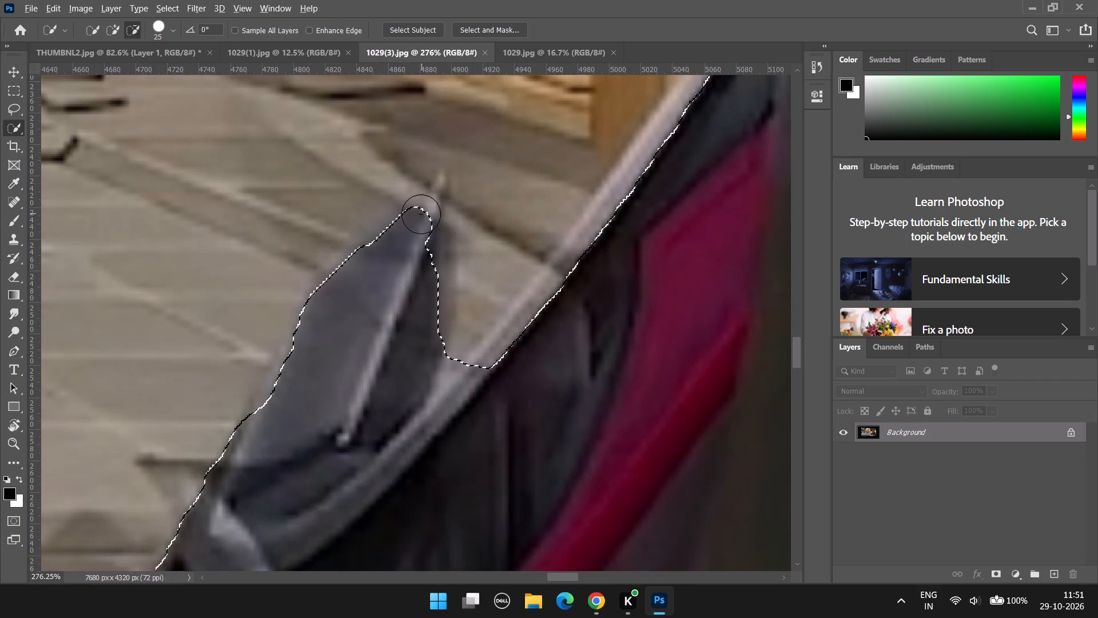
pyautogui.moveTo(424, 211); pyautogui.dragTo(434, 192)
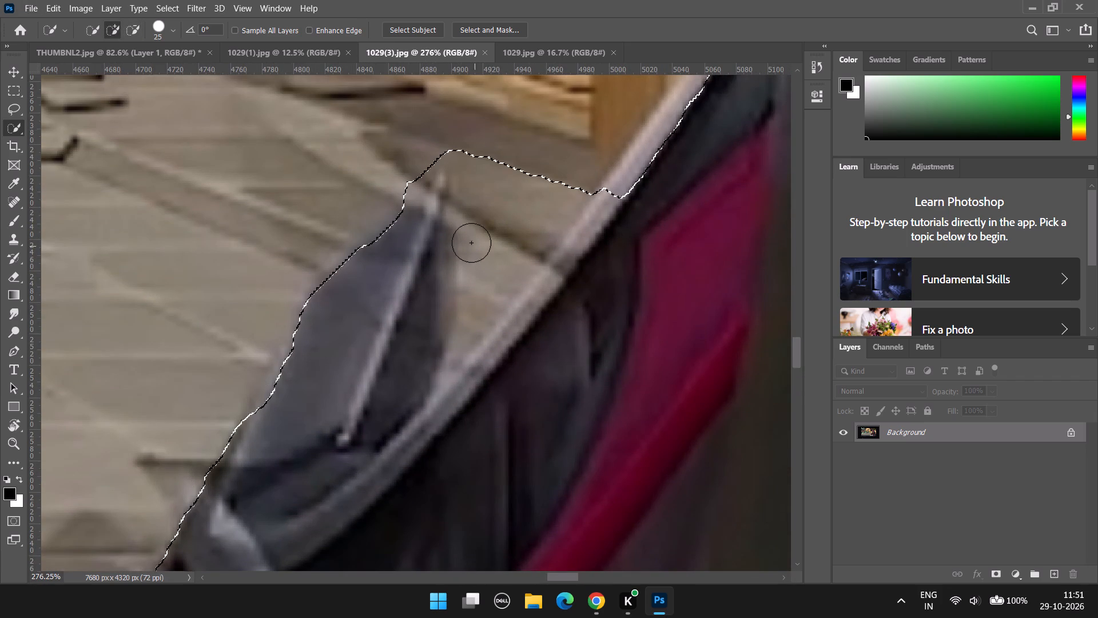
pyautogui.keyDown('alt'); pyautogui.moveTo(463, 153); pyautogui.dragTo(482, 180); pyautogui.keyUp('alt')
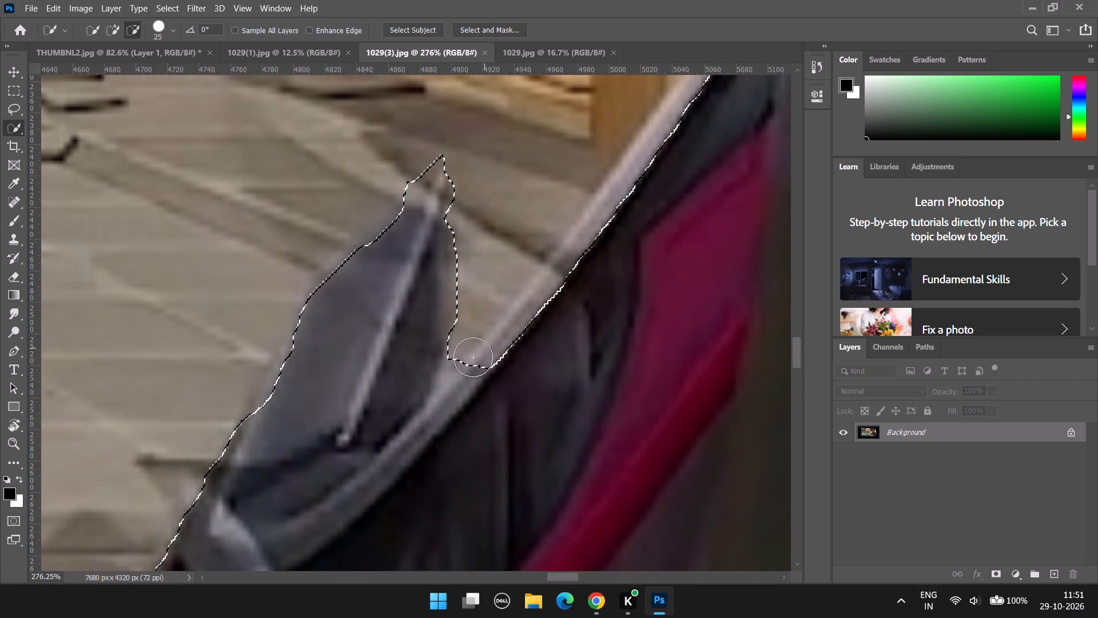
# Add the pale rim above the cloth's magenta trim to the selection and subtract the wall and post spill beside it.
pyautogui.moveTo(518, 361); pyautogui.dragTo(497, 370)
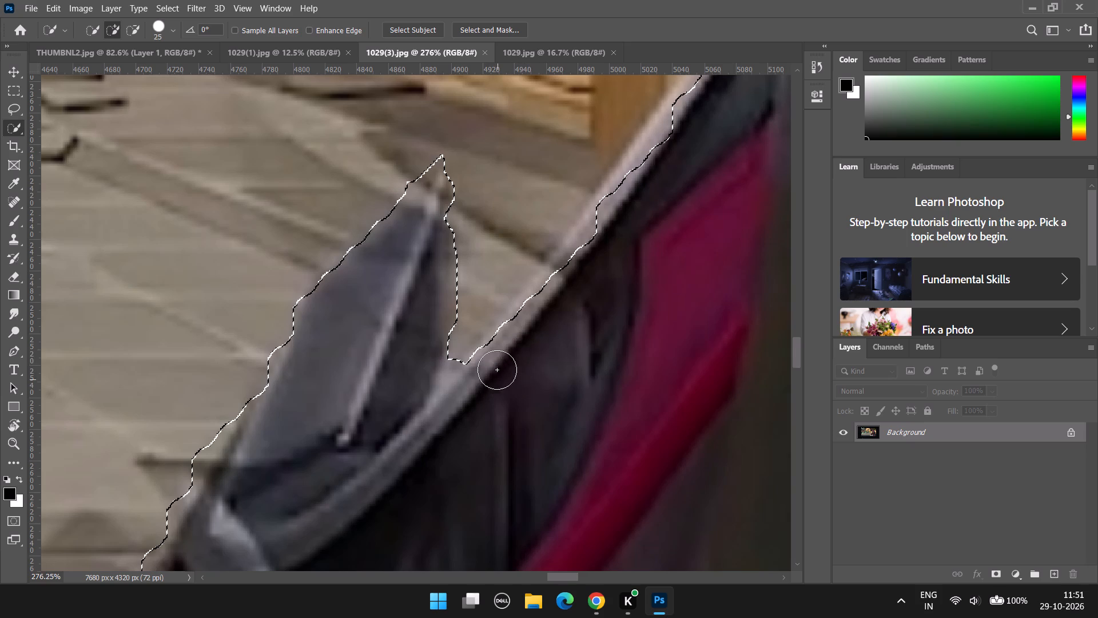
pyautogui.moveTo(497, 370); pyautogui.dragTo(632, 175)
pyautogui.keyDown('alt'); pyautogui.scroll(-11, 685, 211); pyautogui.keyUp('alt')
pyautogui.scroll(20, 750, 125)
pyautogui.moveTo(559, 385); pyautogui.dragTo(631, 318)
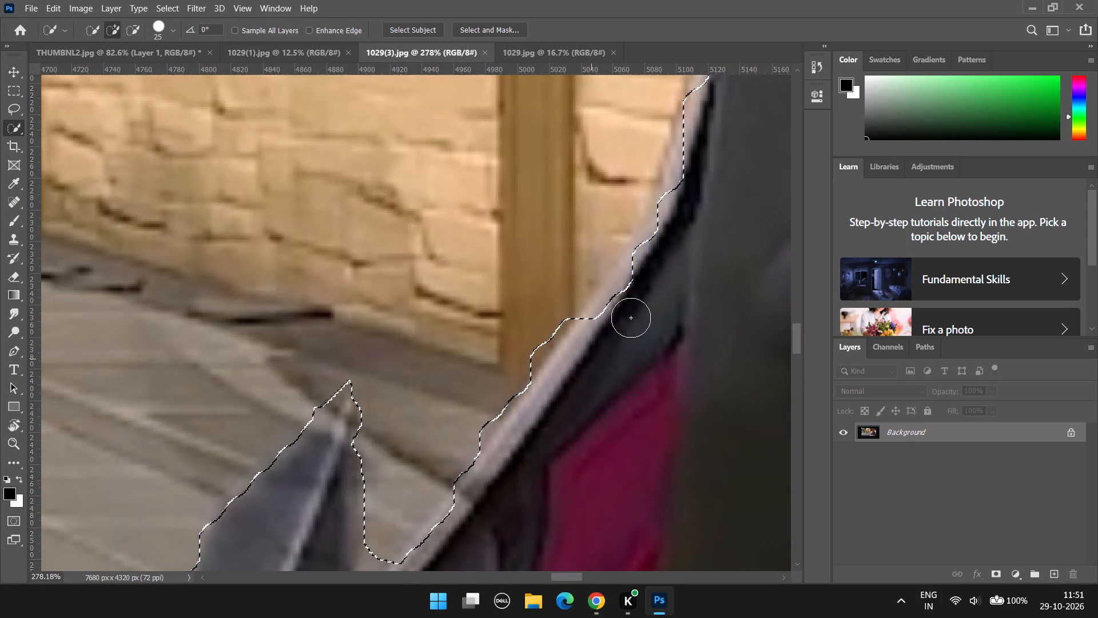
pyautogui.moveTo(631, 318); pyautogui.dragTo(587, 335)
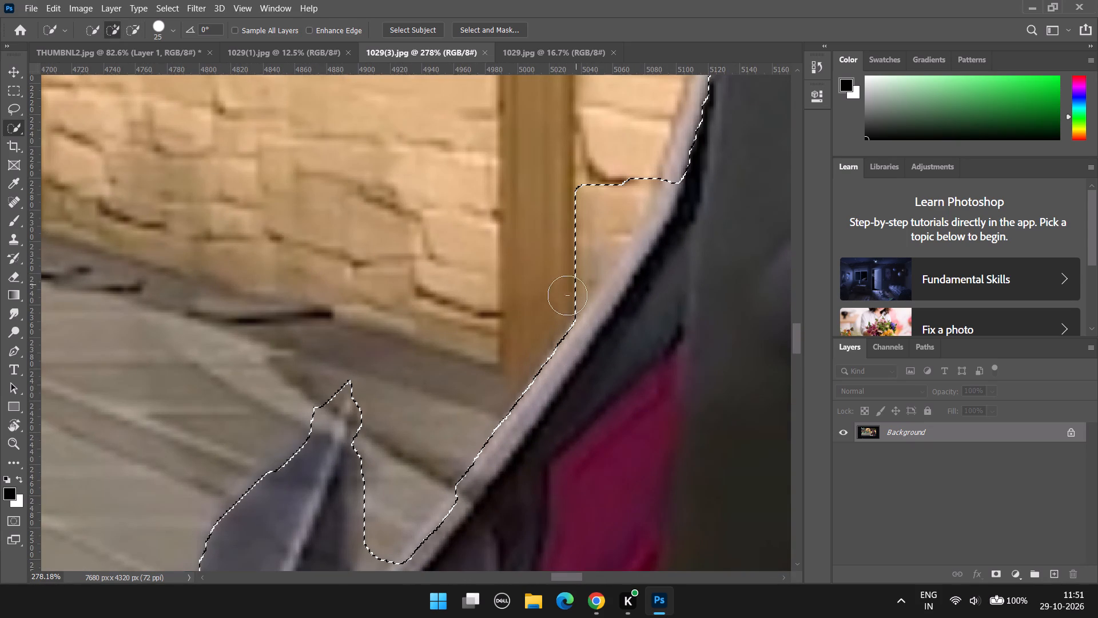
pyautogui.keyDown('alt'); pyautogui.moveTo(546, 312); pyautogui.dragTo(586, 259); pyautogui.keyUp('alt')
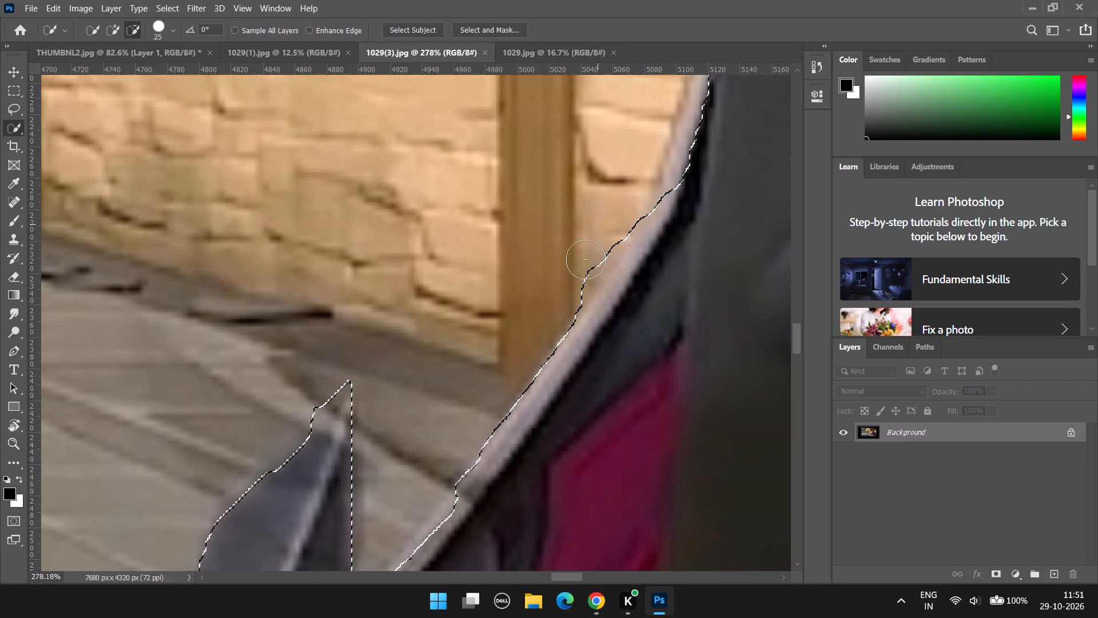
pyautogui.keyDown('alt'); pyautogui.moveTo(586, 259); pyautogui.dragTo(557, 294); pyautogui.keyUp('alt')
# Extend the selection along the upper part of the pale rim, following its edge against the brick wall.
pyautogui.scroll(3, 639, 229)
pyautogui.scroll(9, 694, 251)
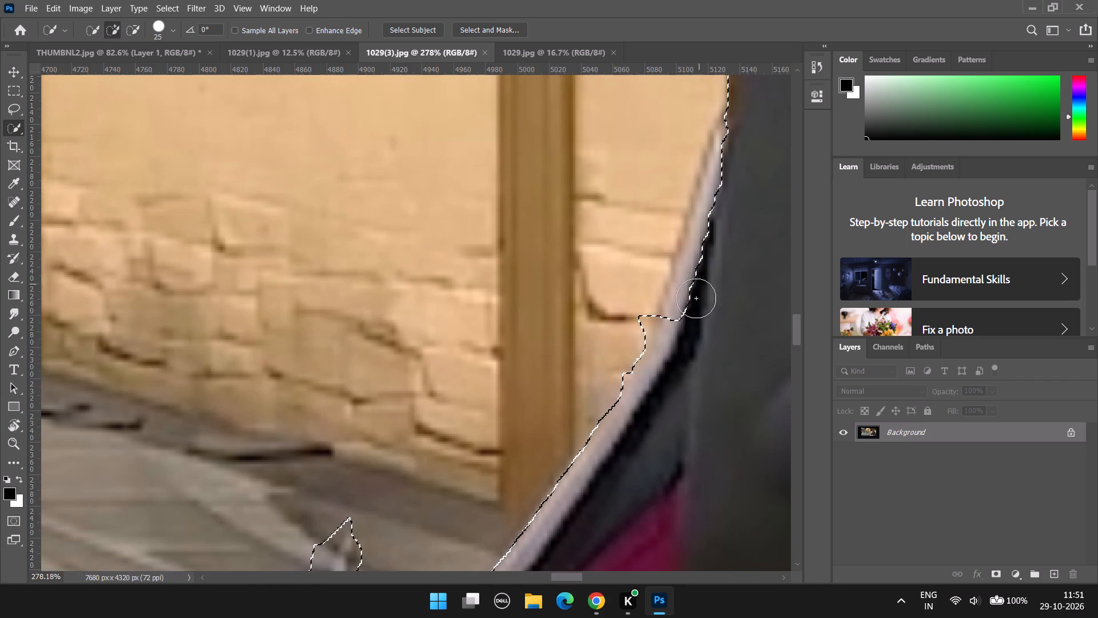
pyautogui.keyDown('alt'); pyautogui.moveTo(680, 312); pyautogui.dragTo(705, 237); pyautogui.keyUp('alt')
pyautogui.moveTo(739, 136); pyautogui.dragTo(733, 167)
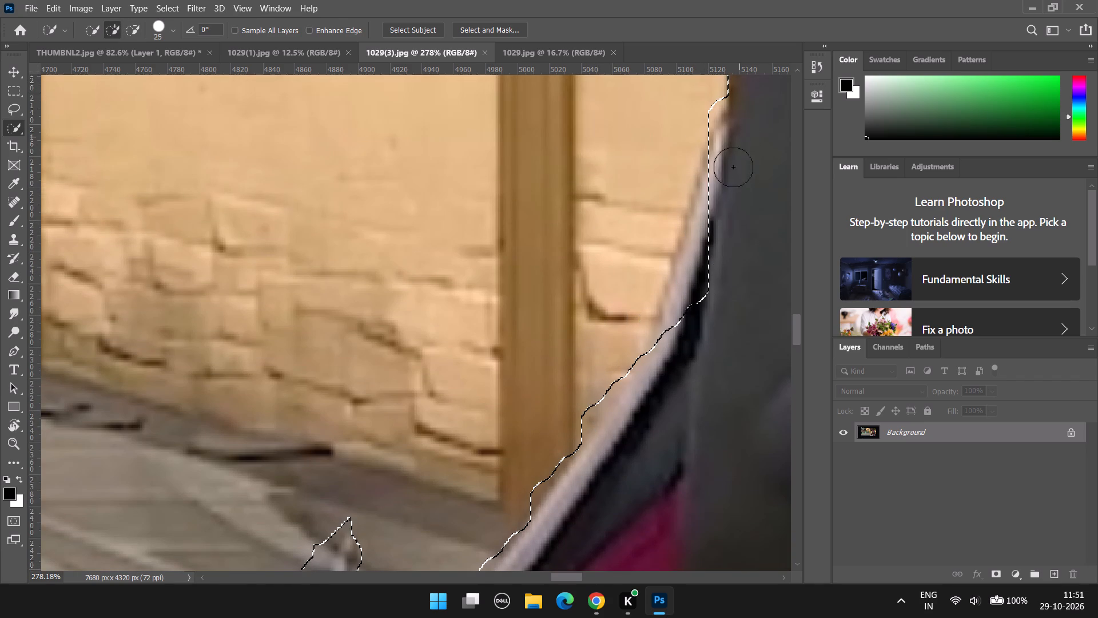
pyautogui.moveTo(733, 167); pyautogui.dragTo(686, 334)
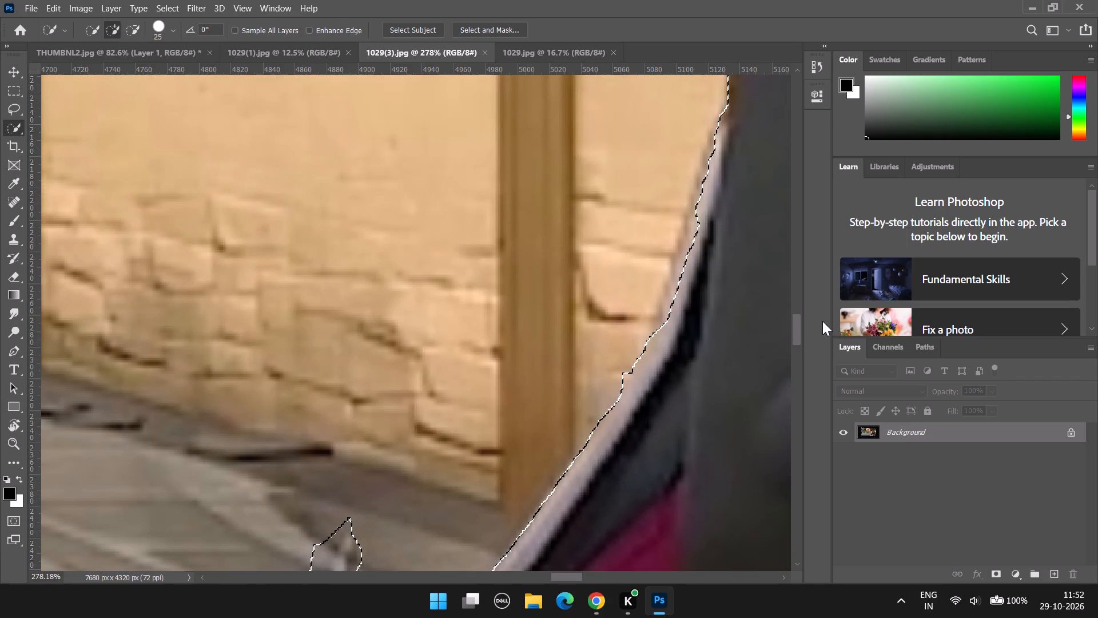
pyautogui.scroll(-6, 822, 320)
pyautogui.scroll(12, 709, 248)
pyautogui.scroll(-8, 689, 331)
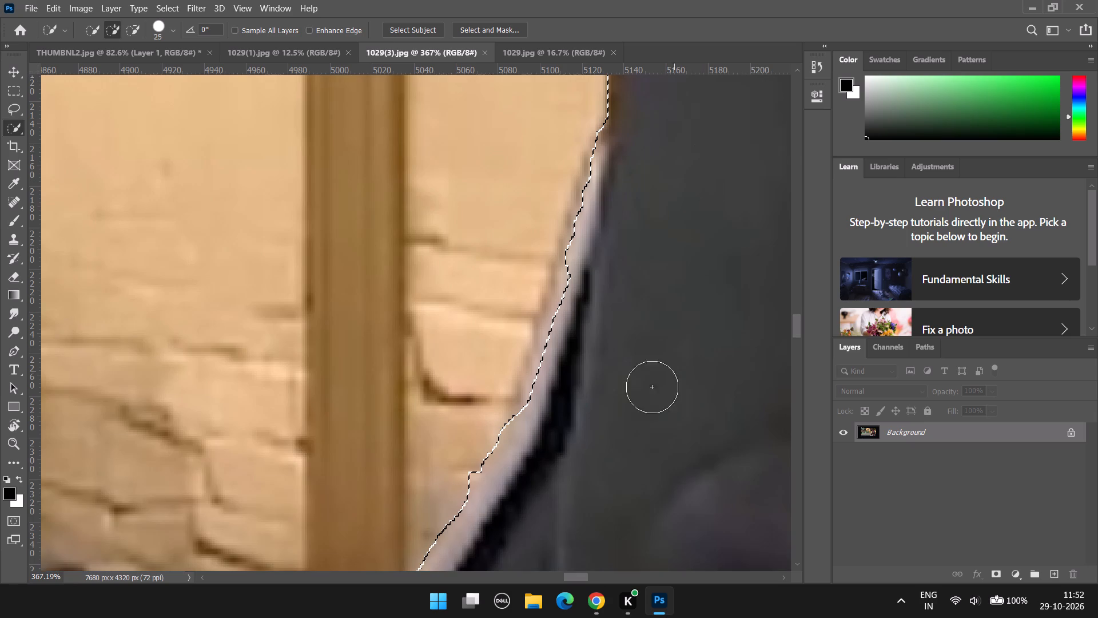
pyautogui.moveTo(547, 420); pyautogui.dragTo(611, 208)
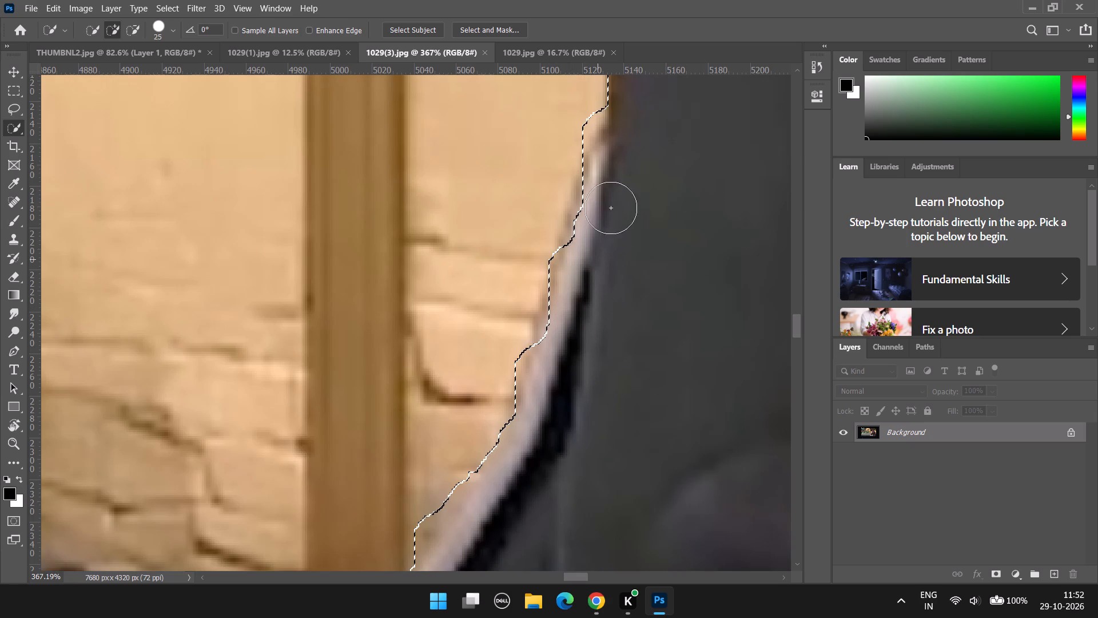
pyautogui.moveTo(611, 208); pyautogui.dragTo(622, 152)
pyautogui.keyDown('alt'); pyautogui.scroll(-10, 564, 228); pyautogui.keyUp('alt')
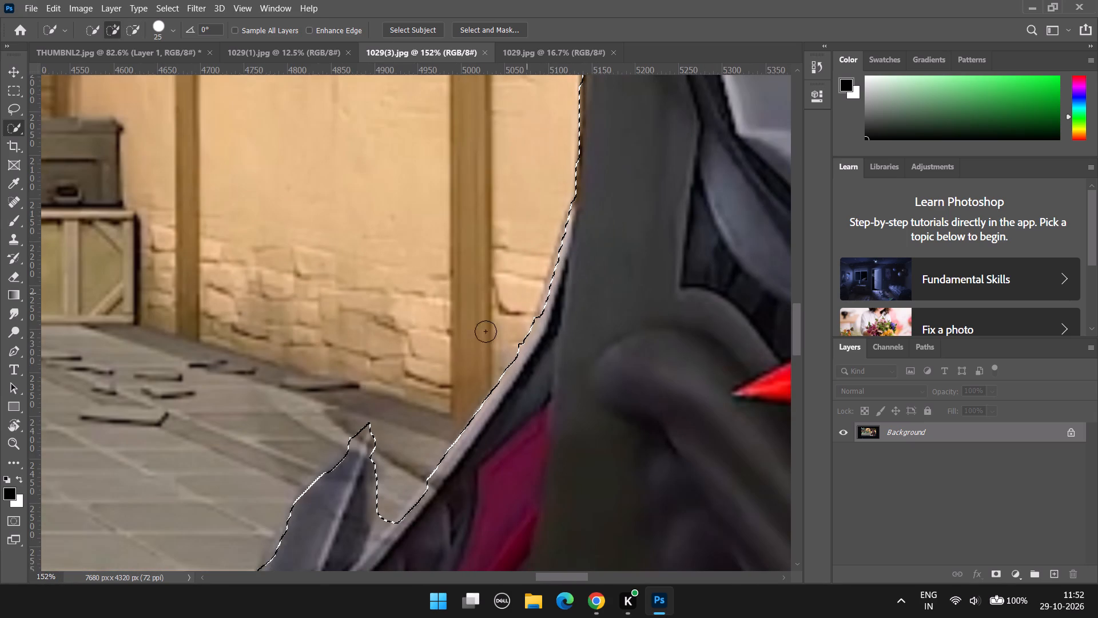
# Reduce the Quick Selection brush to 10 and subtract the floor spill in the notch between the grey blade and pale rim.
pyautogui.scroll(-8, 353, 355)
pyautogui.keyDown('alt'); pyautogui.scroll(11, 314, 485); pyautogui.keyUp('alt')
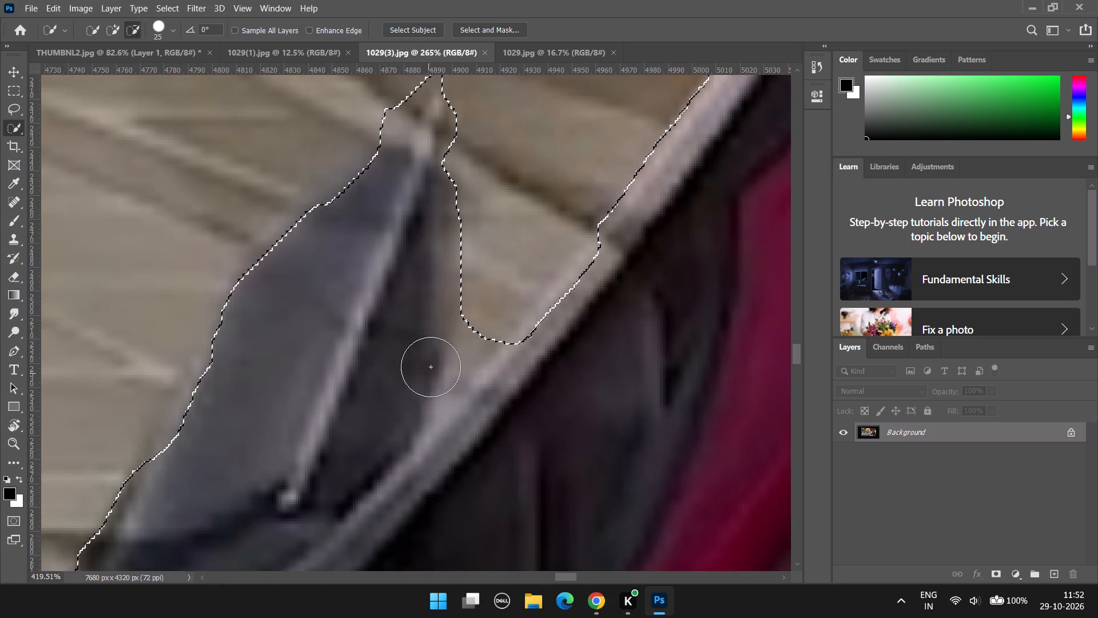
pyautogui.press('[')
pyautogui.press('[')
pyautogui.press('[')
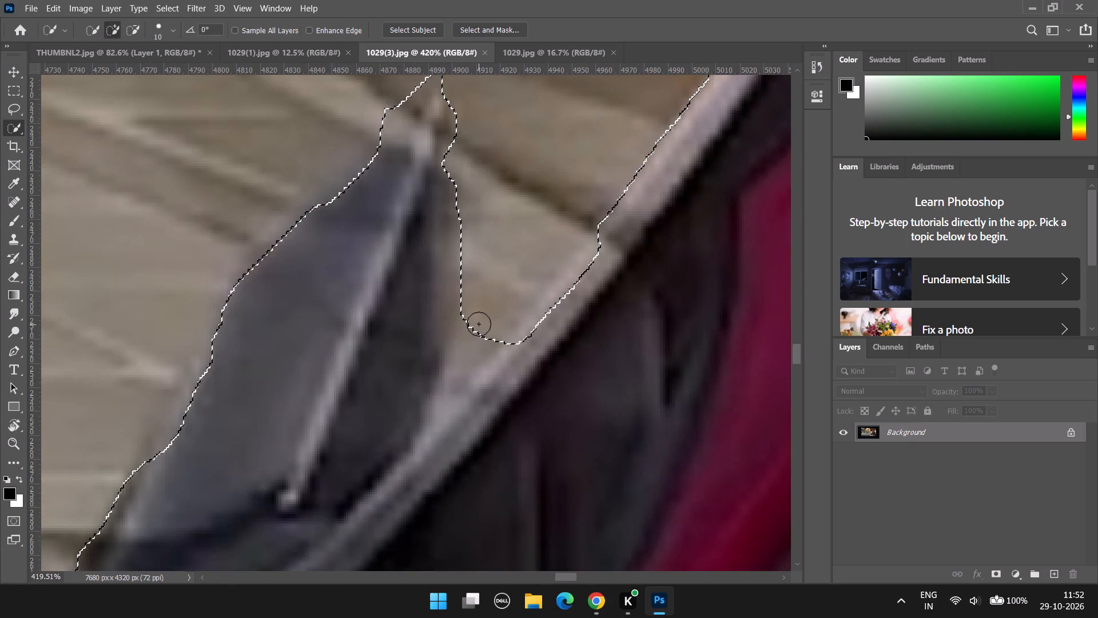
pyautogui.keyDown('alt'); pyautogui.moveTo(483, 318); pyautogui.dragTo(461, 360); pyautogui.keyUp('alt')
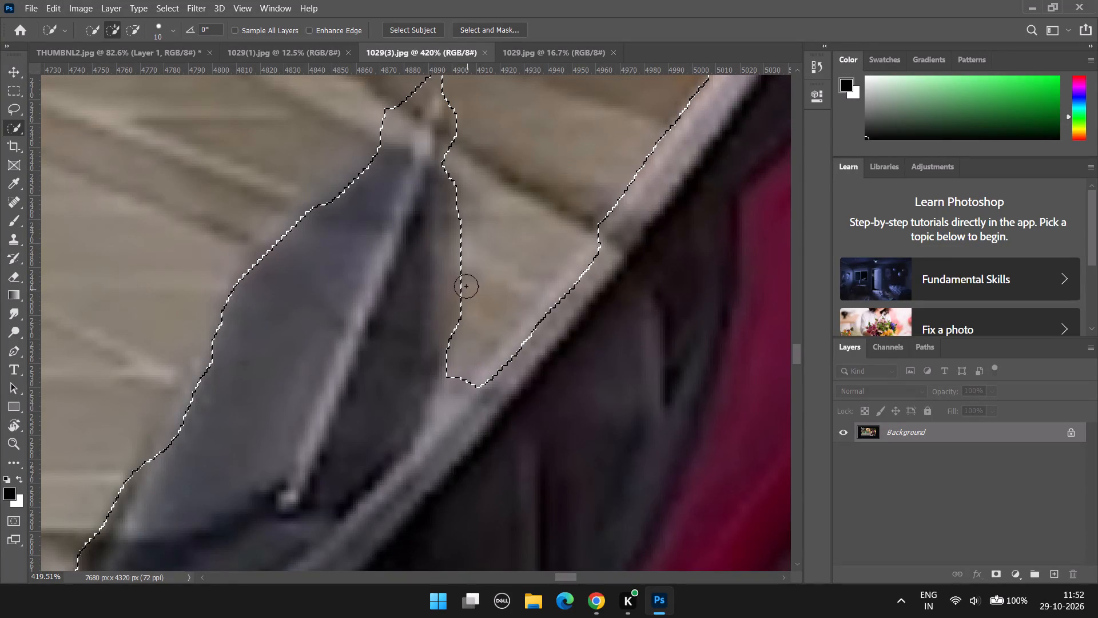
# Tidy the selection around the grey blade's tip and down its inner edge to the bottom of the notch.
pyautogui.scroll(4, 466, 286)
pyautogui.keyDown('alt'); pyautogui.moveTo(371, 176); pyautogui.dragTo(390, 152); pyautogui.keyUp('alt')
pyautogui.keyDown('alt'); pyautogui.moveTo(393, 149); pyautogui.dragTo(405, 140); pyautogui.keyUp('alt')
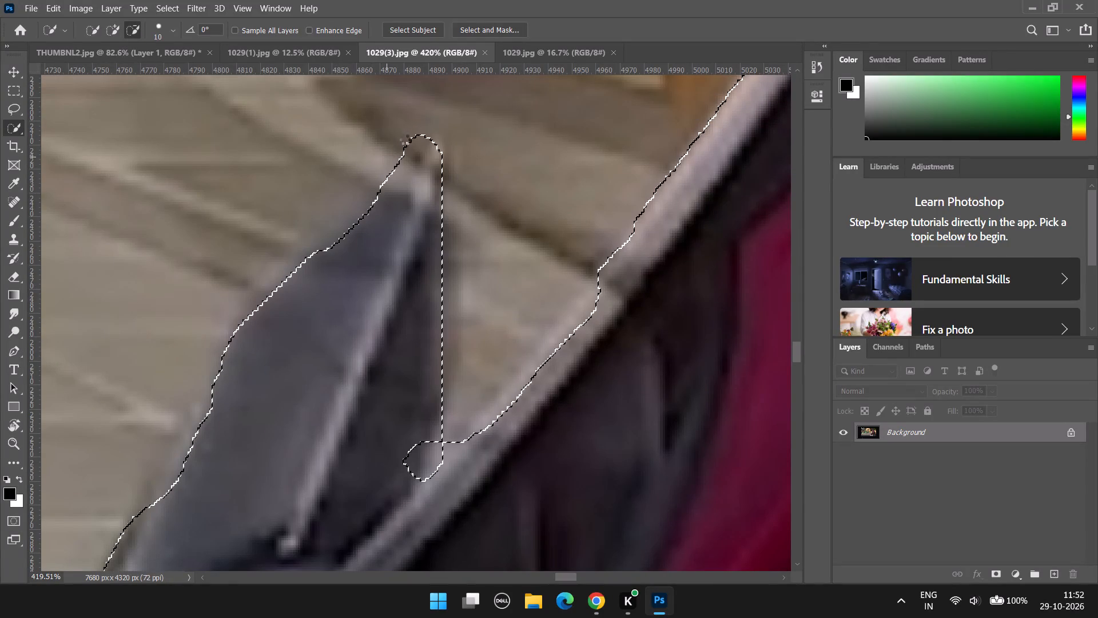
pyautogui.keyDown('alt'); pyautogui.moveTo(405, 140); pyautogui.dragTo(437, 115); pyautogui.keyUp('alt')
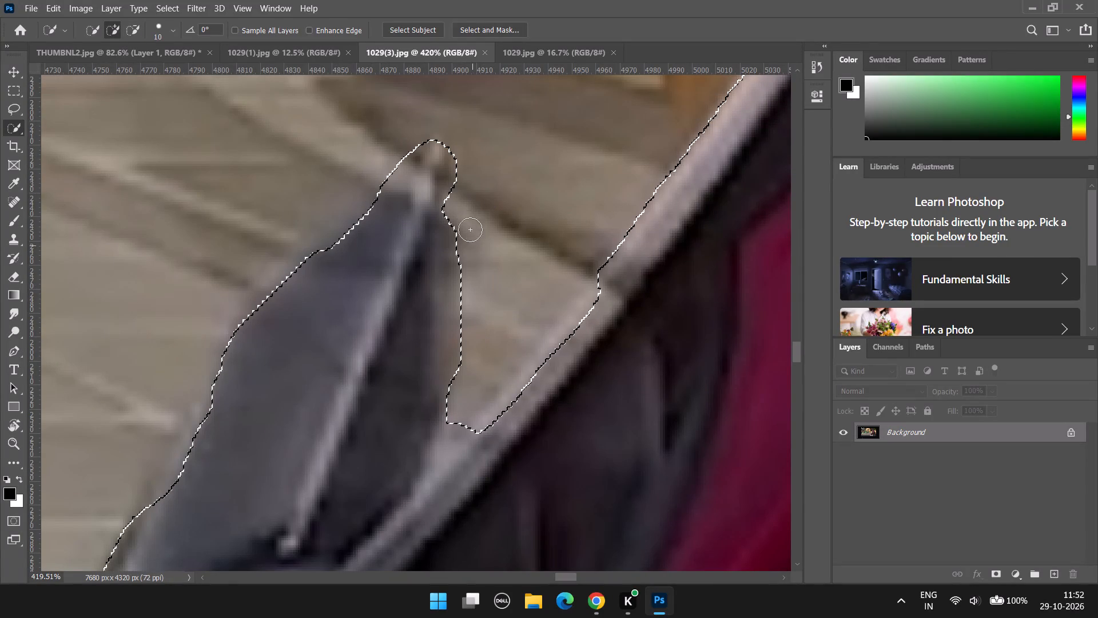
pyautogui.click(441, 205)
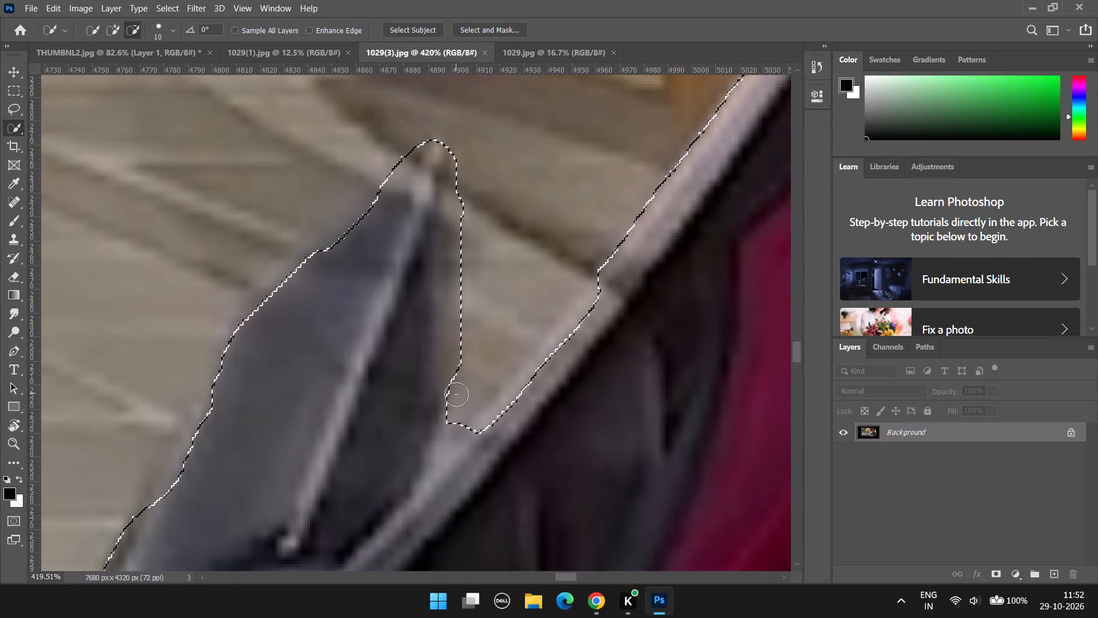
pyautogui.keyDown('alt'); pyautogui.moveTo(450, 419); pyautogui.dragTo(443, 443); pyautogui.keyUp('alt')
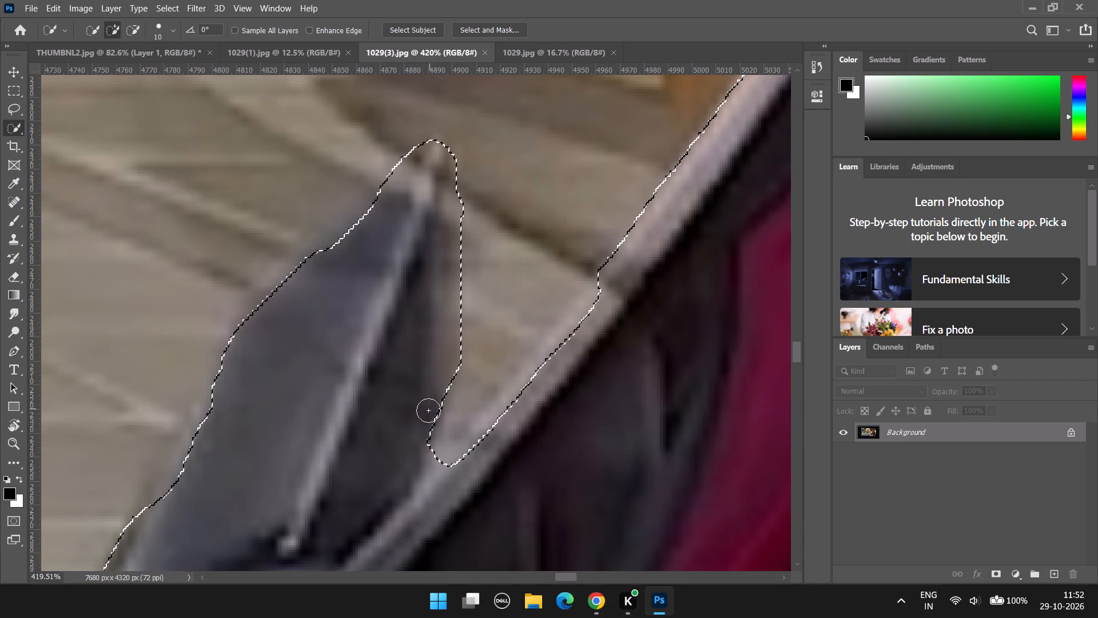
pyautogui.moveTo(426, 417); pyautogui.dragTo(425, 494)
# Add the small dark step on the gun's edge against the plaster wall, below the lower grey spike.
pyautogui.keyDown('alt'); pyautogui.scroll(-14, 503, 364); pyautogui.keyUp('alt')
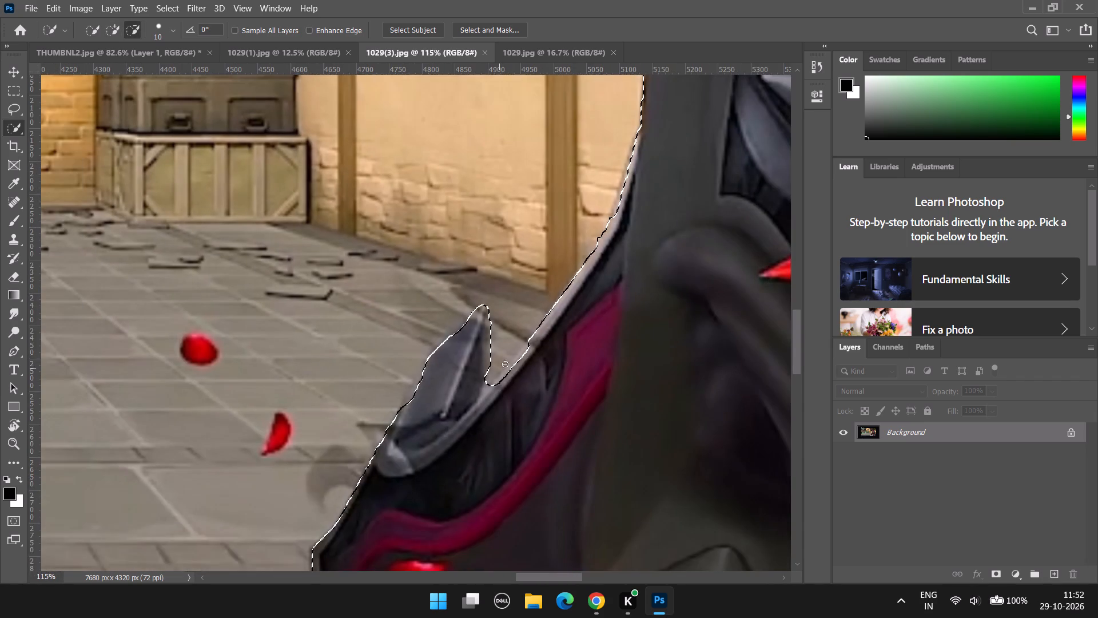
pyautogui.scroll(11, 653, 196)
pyautogui.scroll(16, 677, 173)
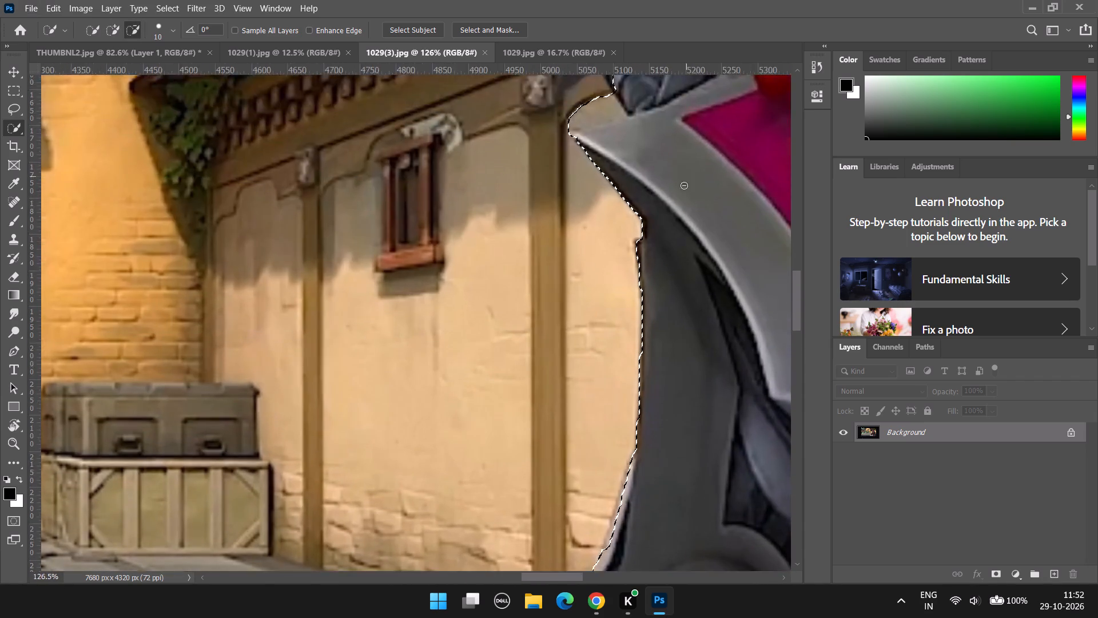
pyautogui.scroll(15, 684, 185)
pyautogui.click(539, 283)
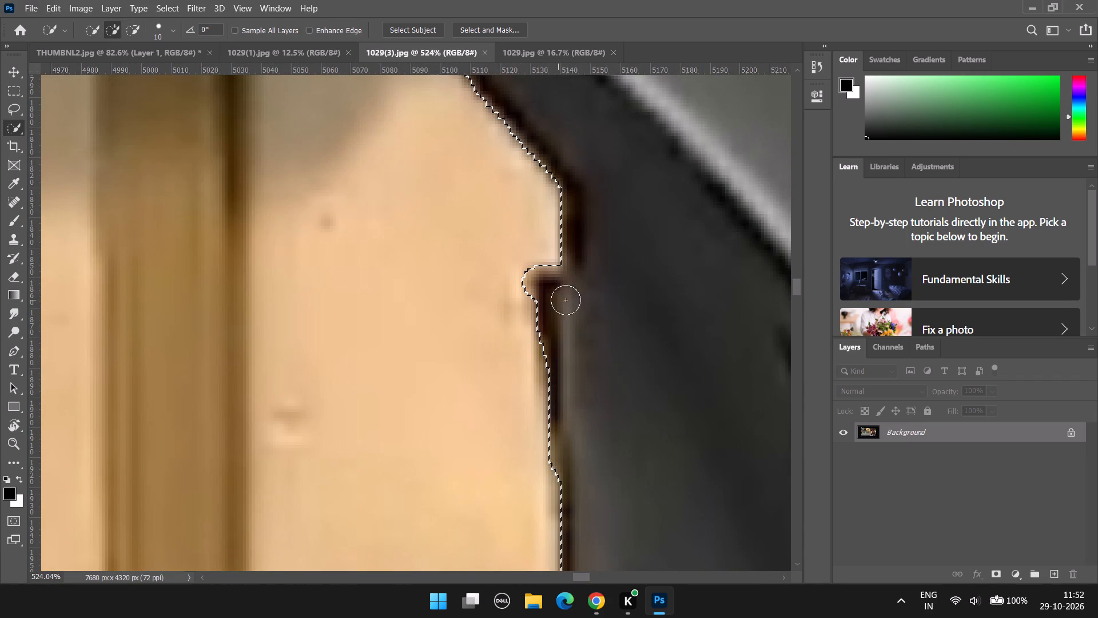
# Subtract the wall patch between the wrapped section and the lower grey spike, keeping the spike's upper edge selected.
pyautogui.keyDown('alt'); pyautogui.scroll(-7, 591, 290); pyautogui.keyUp('alt')
pyautogui.keyDown('alt'); pyautogui.scroll(-6, 423, 144); pyautogui.keyUp('alt')
pyautogui.scroll(15, 383, 139)
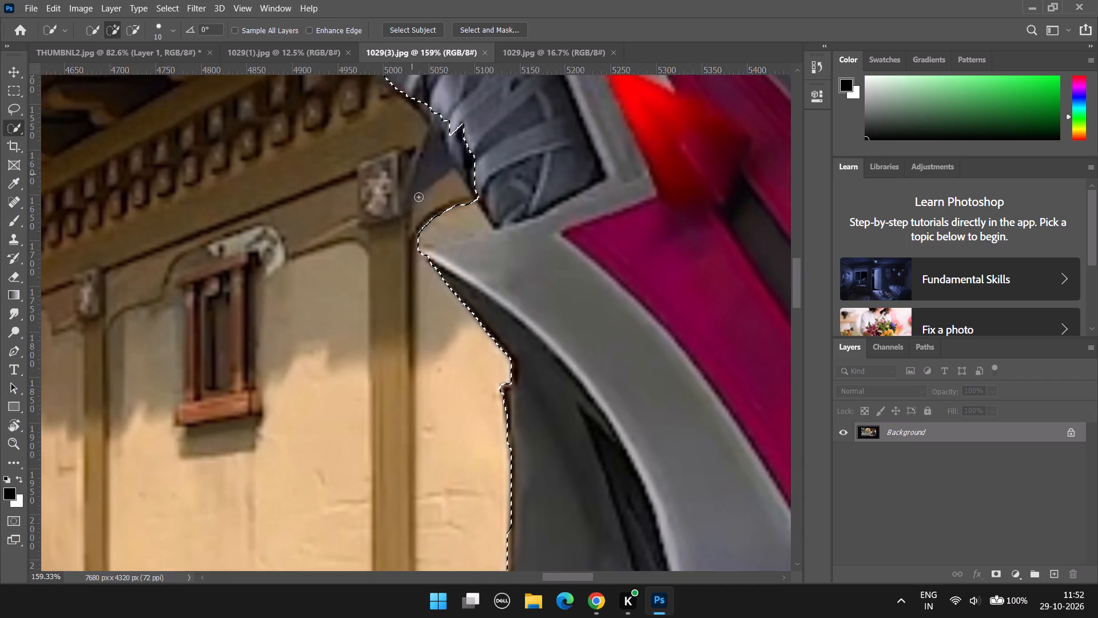
pyautogui.scroll(8, 419, 197)
pyautogui.keyDown('alt'); pyautogui.moveTo(416, 274); pyautogui.dragTo(566, 260); pyautogui.keyUp('alt')
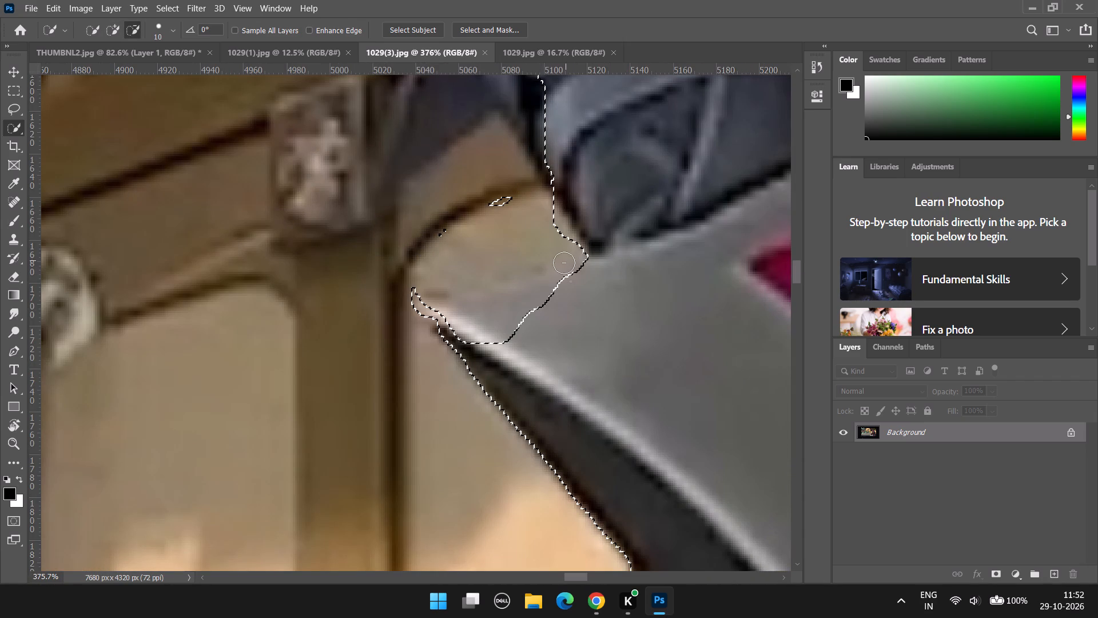
pyautogui.moveTo(540, 347); pyautogui.dragTo(540, 292)
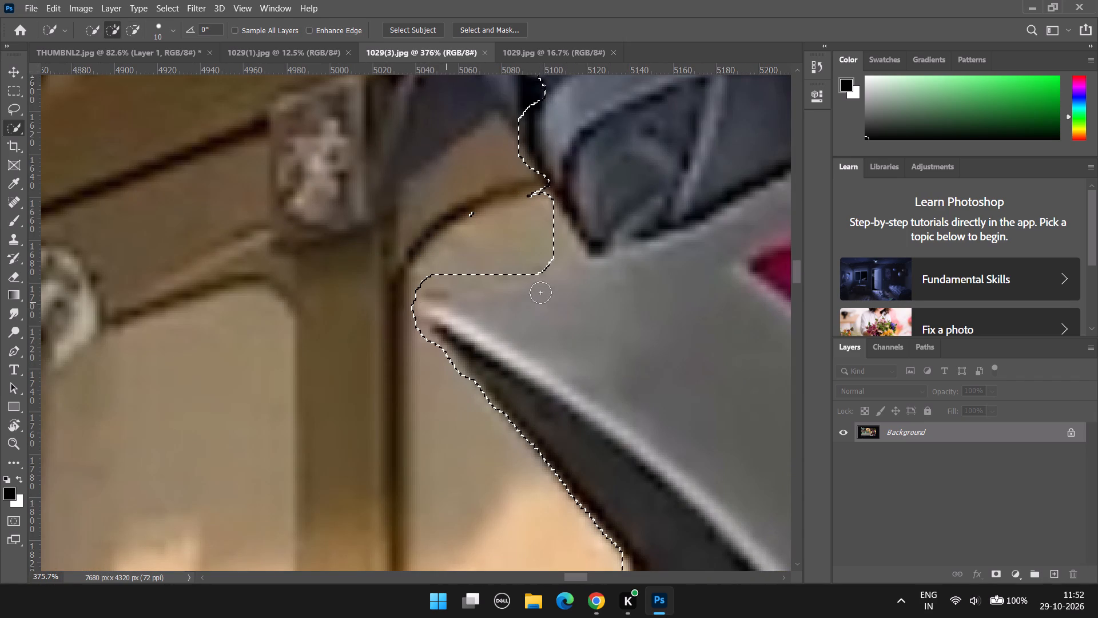
pyautogui.moveTo(540, 292); pyautogui.dragTo(575, 282)
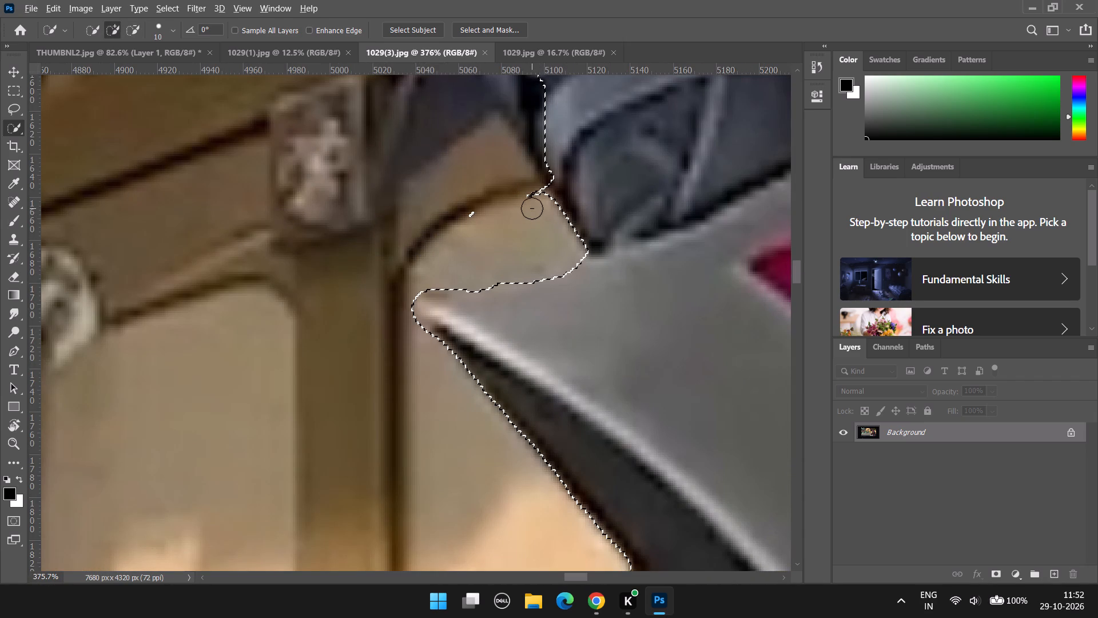
pyautogui.keyDown('alt'); pyautogui.moveTo(532, 208); pyautogui.dragTo(518, 185); pyautogui.keyUp('alt')
# Add the outer edge of the wrapped section to the selection and subtract the wall spill above the lower grey spike.
pyautogui.keyDown('alt'); pyautogui.scroll(-12, 579, 241); pyautogui.keyUp('alt')
pyautogui.scroll(8, 556, 185)
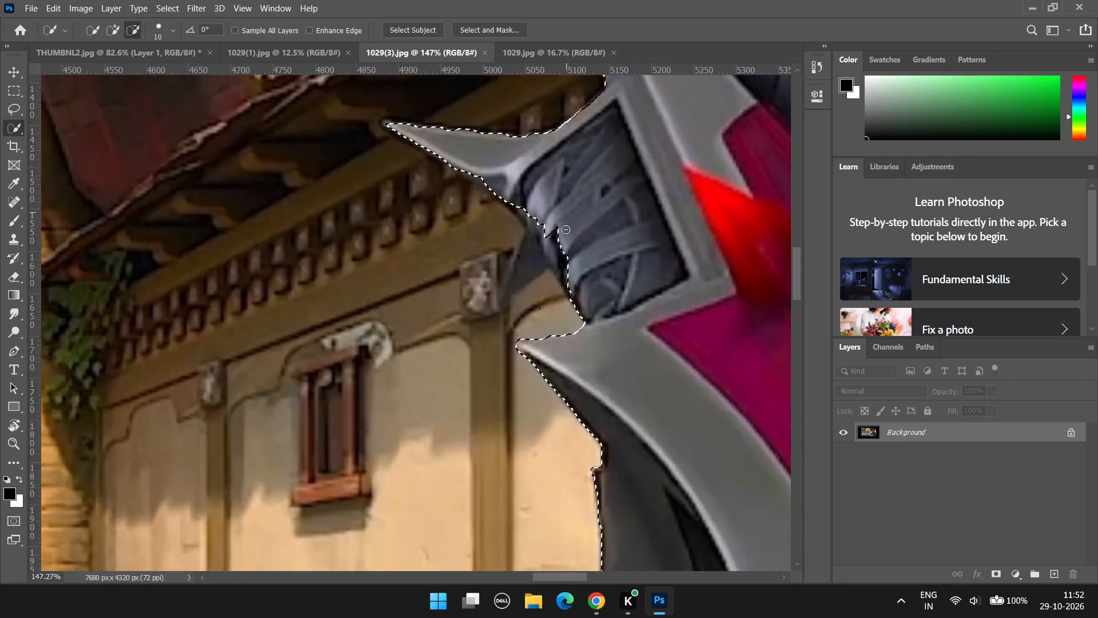
pyautogui.scroll(7, 566, 229)
pyautogui.moveTo(594, 374); pyautogui.dragTo(520, 240)
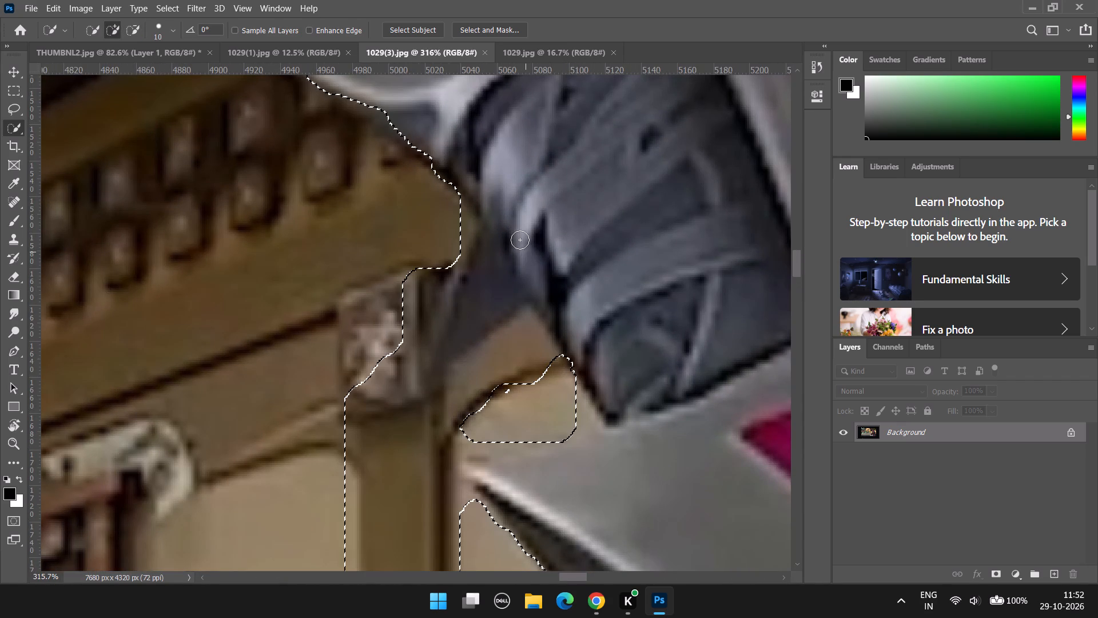
pyautogui.moveTo(520, 240); pyautogui.dragTo(520, 237)
pyautogui.keyDown('alt'); pyautogui.moveTo(466, 236); pyautogui.dragTo(532, 348); pyautogui.keyUp('alt')
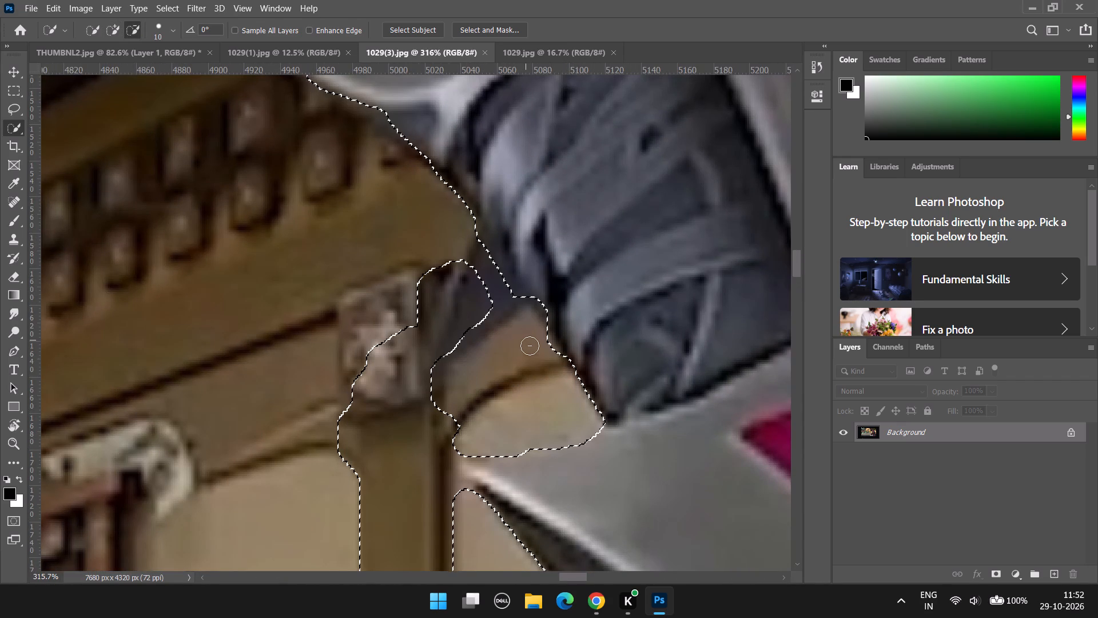
# Subtract the remaining spill over the dark flap, wall ornament and post, and around the lower grey spike's tip.
pyautogui.scroll(-7, 507, 340)
pyautogui.keyDown('alt'); pyautogui.moveTo(454, 200); pyautogui.dragTo(384, 331); pyautogui.keyUp('alt')
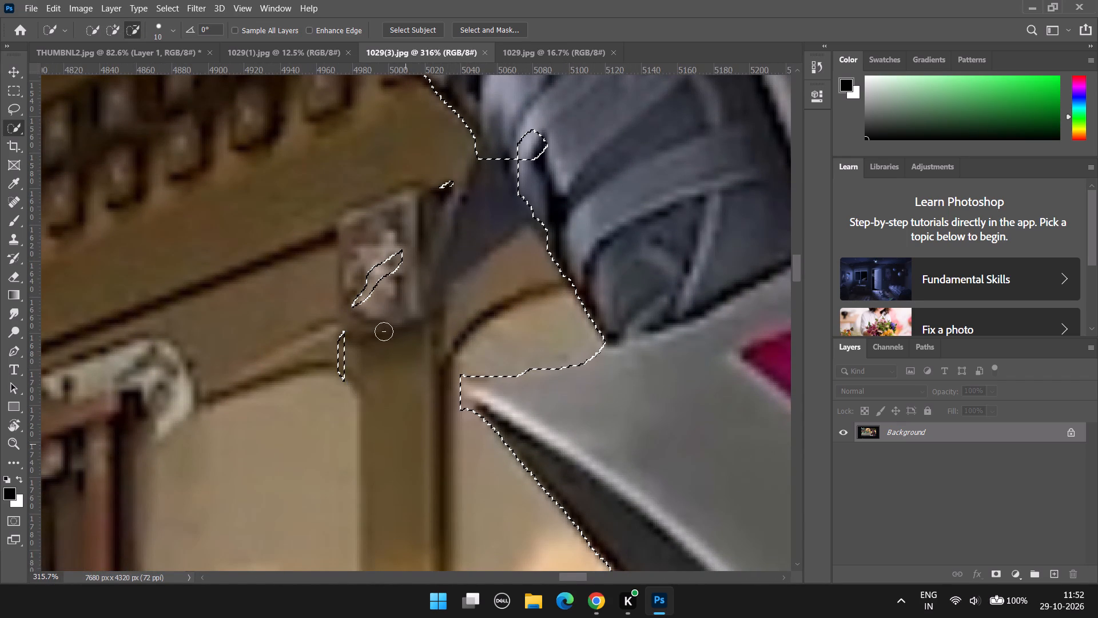
pyautogui.keyDown('alt'); pyautogui.moveTo(384, 331); pyautogui.dragTo(394, 356); pyautogui.keyUp('alt')
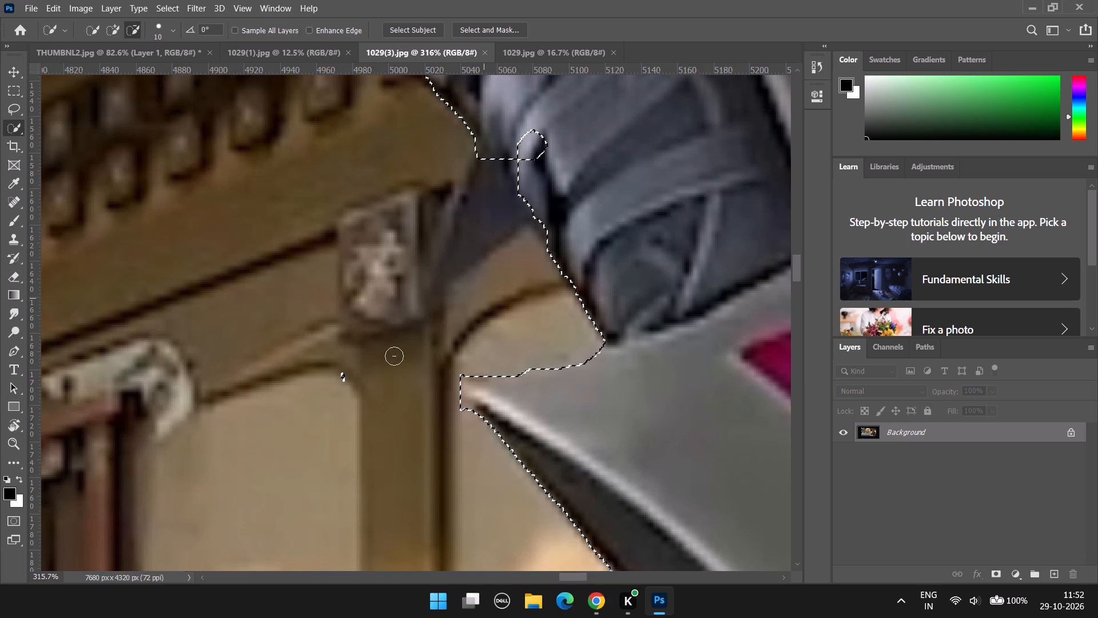
pyautogui.keyDown('alt'); pyautogui.moveTo(394, 356); pyautogui.dragTo(379, 369); pyautogui.keyUp('alt')
pyautogui.keyDown('alt'); pyautogui.moveTo(461, 421); pyautogui.dragTo(441, 399); pyautogui.keyUp('alt')
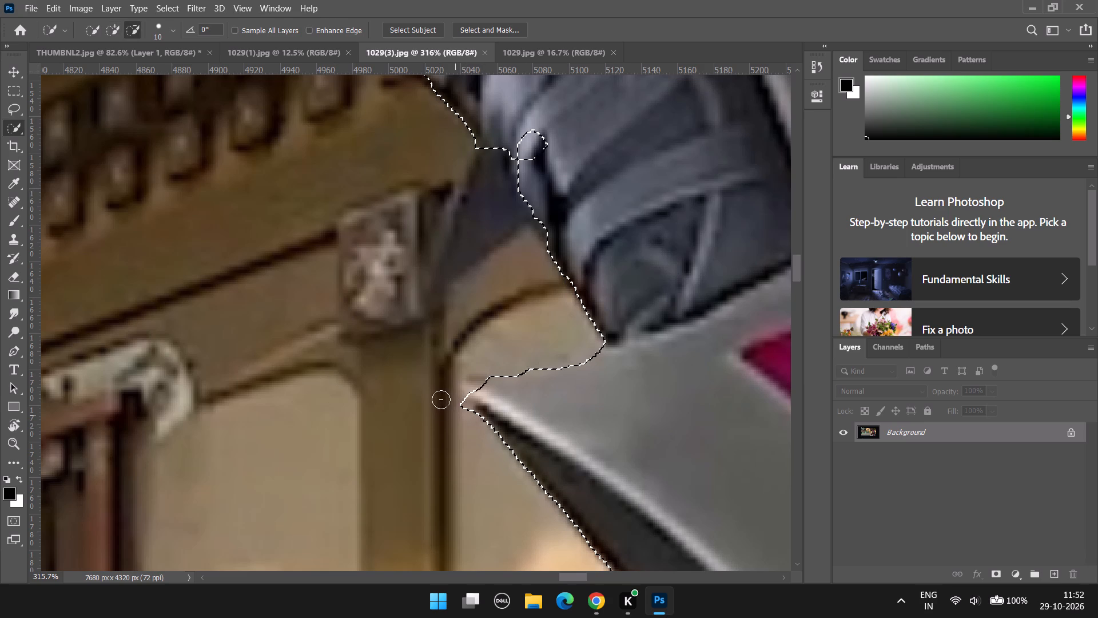
pyautogui.keyDown('alt'); pyautogui.moveTo(441, 399); pyautogui.dragTo(440, 398); pyautogui.keyUp('alt')
# Add the missing dark edge of the wrapped section beside the wall beam to the selection.
pyautogui.scroll(16, 527, 323)
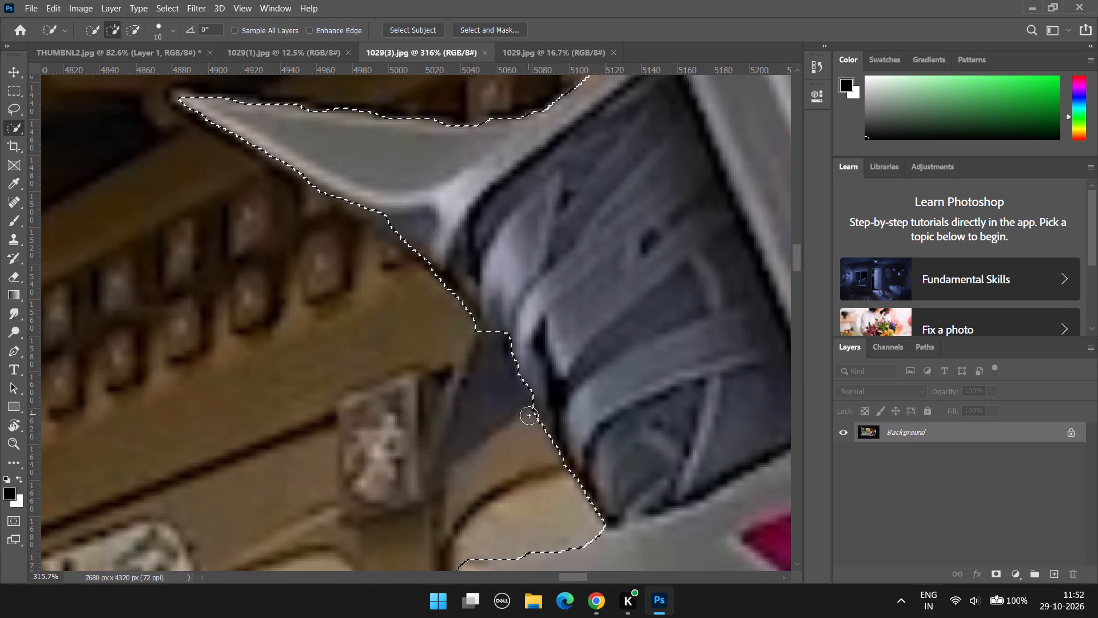
pyautogui.moveTo(539, 368); pyautogui.dragTo(509, 331)
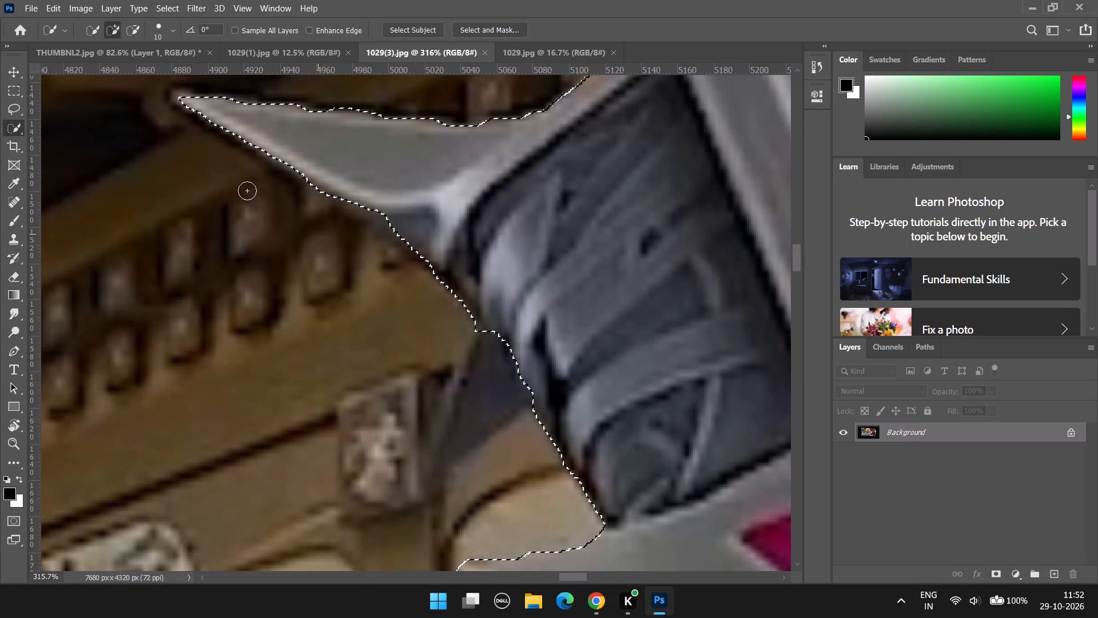
# Subtract the roof spill along the outer edge of the uppermost grey spike, up to its tip.
pyautogui.scroll(10, 237, 171)
pyautogui.scroll(4, 192, 230)
pyautogui.keyDown('alt'); pyautogui.scroll(-11, 474, 286); pyautogui.keyUp('alt')
pyautogui.scroll(2, 585, 231)
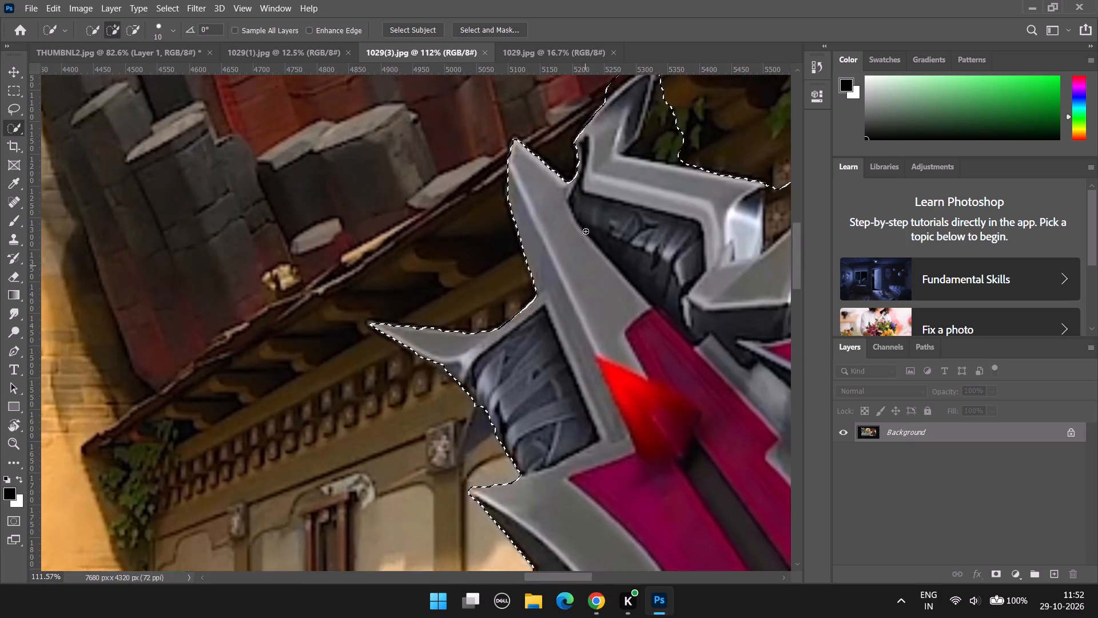
pyautogui.scroll(16, 586, 231)
pyautogui.keyDown('alt'); pyautogui.scroll(7, 610, 261); pyautogui.keyUp('alt')
pyautogui.scroll(4, 650, 200)
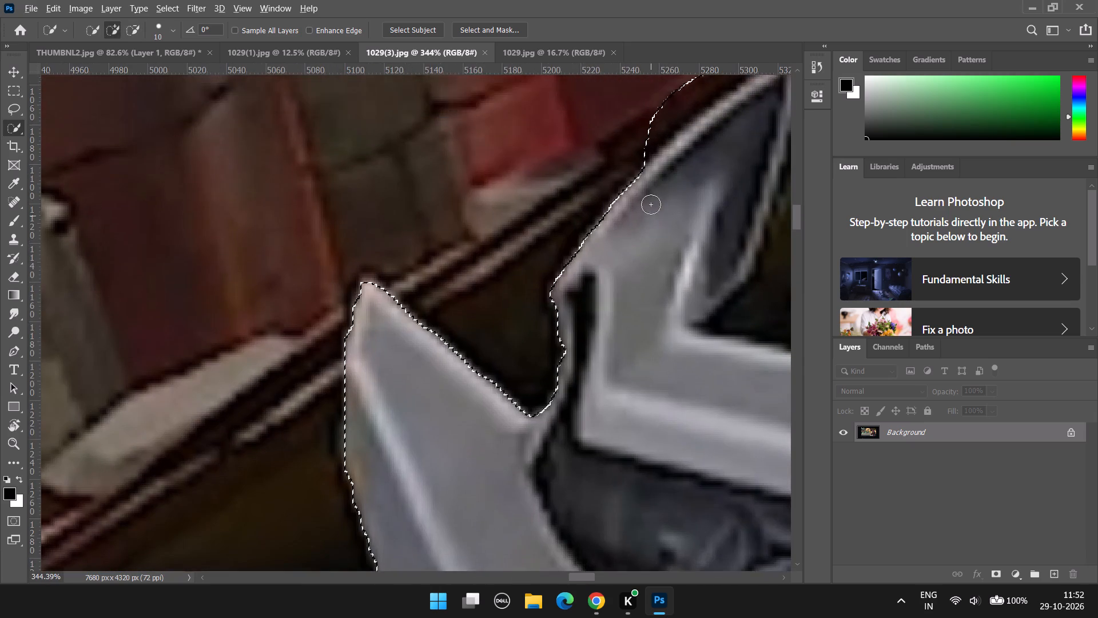
pyautogui.keyDown('alt'); pyautogui.scroll(-7, 651, 204); pyautogui.keyUp('alt')
pyautogui.scroll(-3, 741, 177)
pyautogui.moveTo(572, 573); pyautogui.dragTo(583, 572)
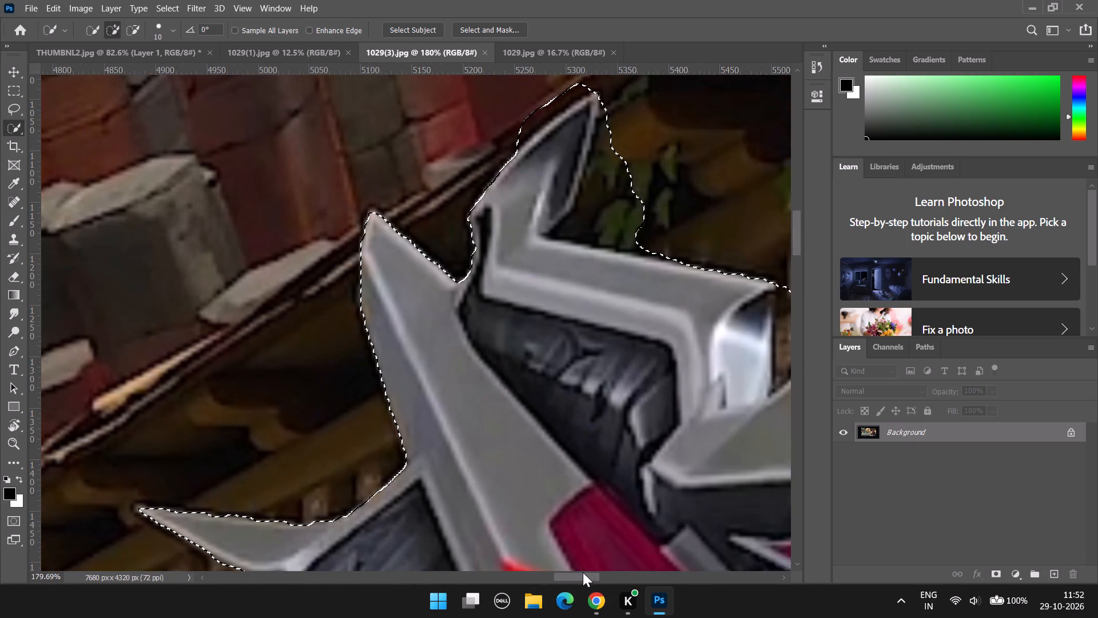
pyautogui.moveTo(583, 572); pyautogui.dragTo(582, 567)
pyautogui.scroll(18, 543, 188)
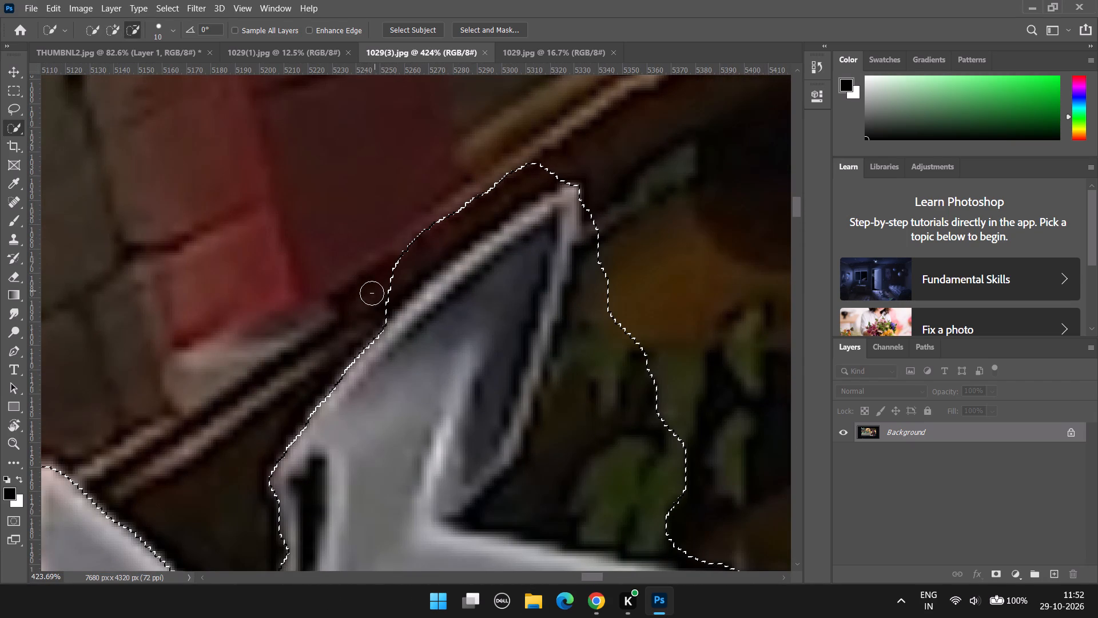
pyautogui.keyDown('alt'); pyautogui.moveTo(367, 314); pyautogui.dragTo(417, 251); pyautogui.keyUp('alt')
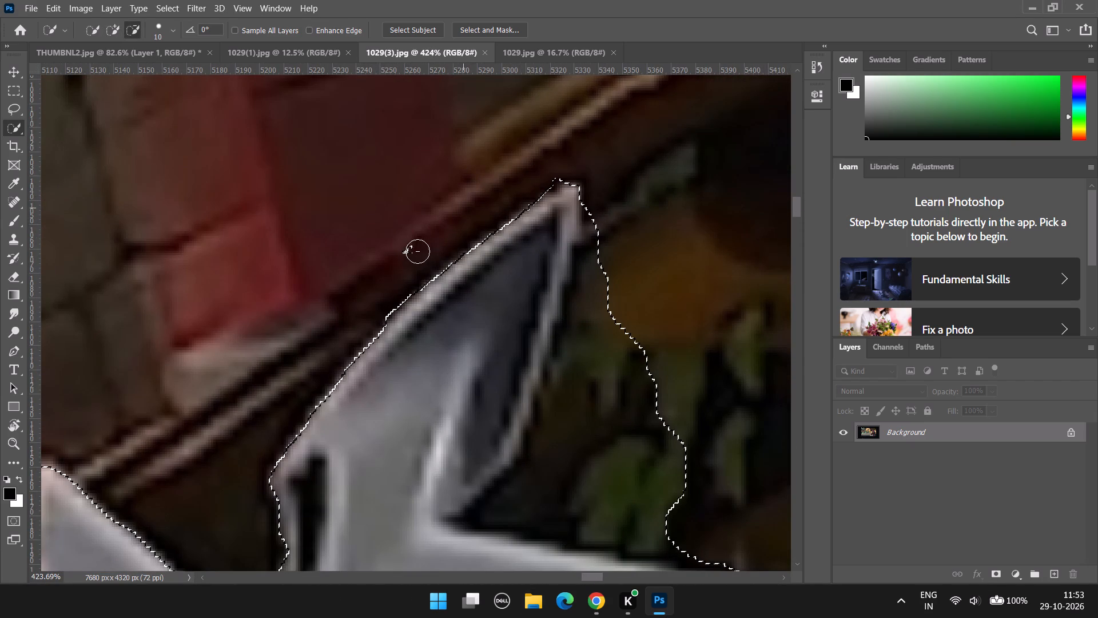
pyautogui.keyDown('alt'); pyautogui.moveTo(417, 251); pyautogui.dragTo(591, 176); pyautogui.keyUp('alt')
# Subtract the foliage and dark background spill from the inner side of the uppermost grey spike.
pyautogui.keyDown('alt'); pyautogui.moveTo(607, 200); pyautogui.dragTo(580, 333); pyautogui.keyUp('alt')
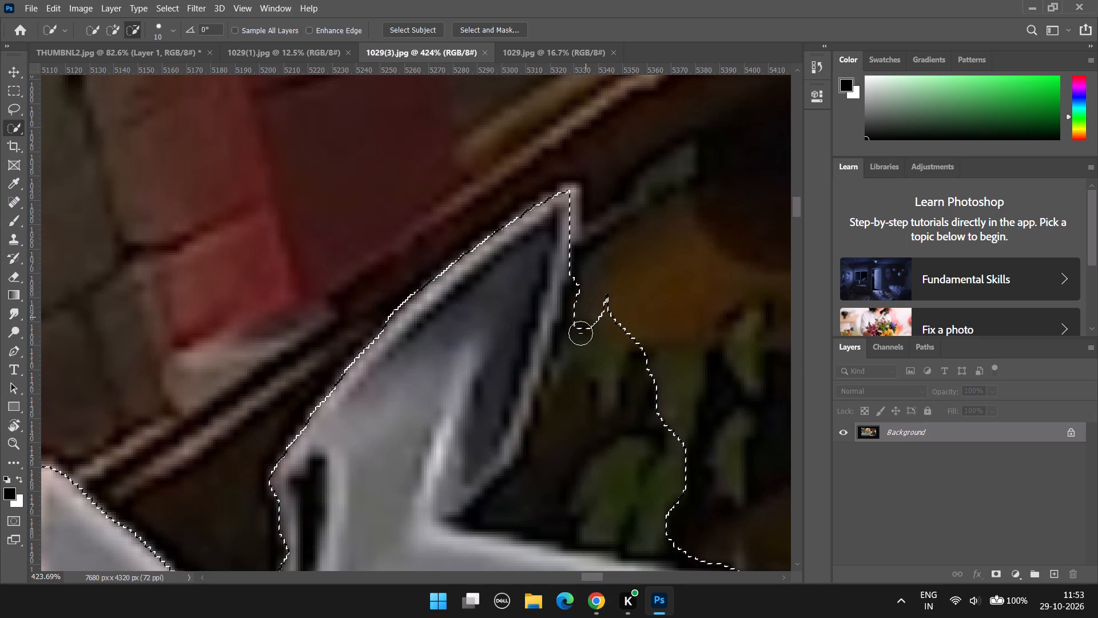
pyautogui.keyDown('alt'); pyautogui.moveTo(580, 333); pyautogui.dragTo(636, 533); pyautogui.keyUp('alt')
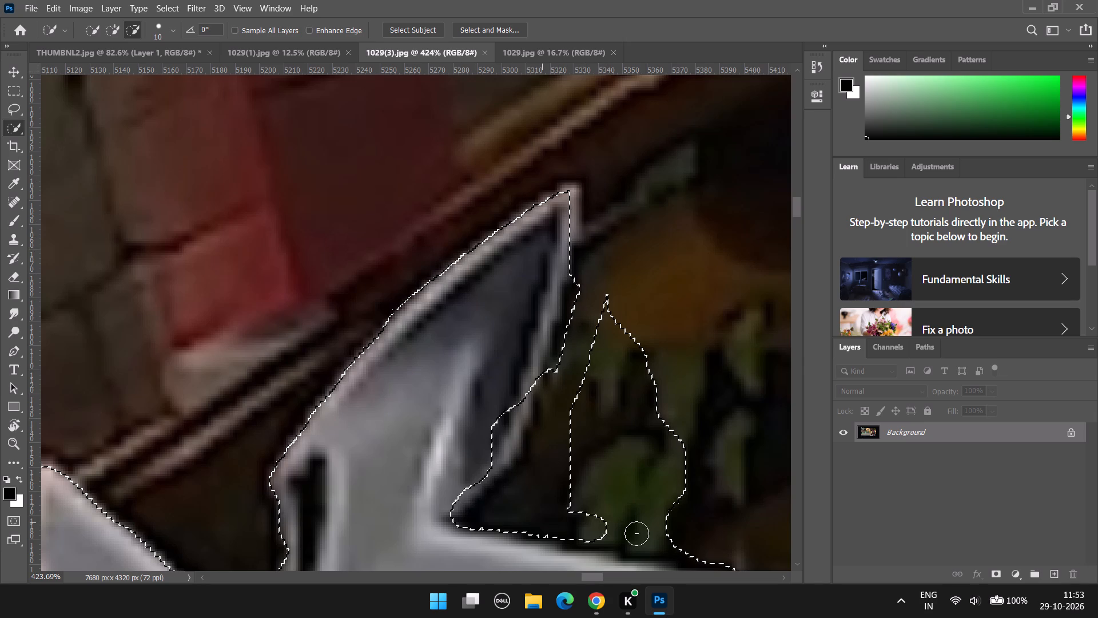
pyautogui.keyDown('alt'); pyautogui.moveTo(636, 533); pyautogui.dragTo(608, 327); pyautogui.keyUp('alt')
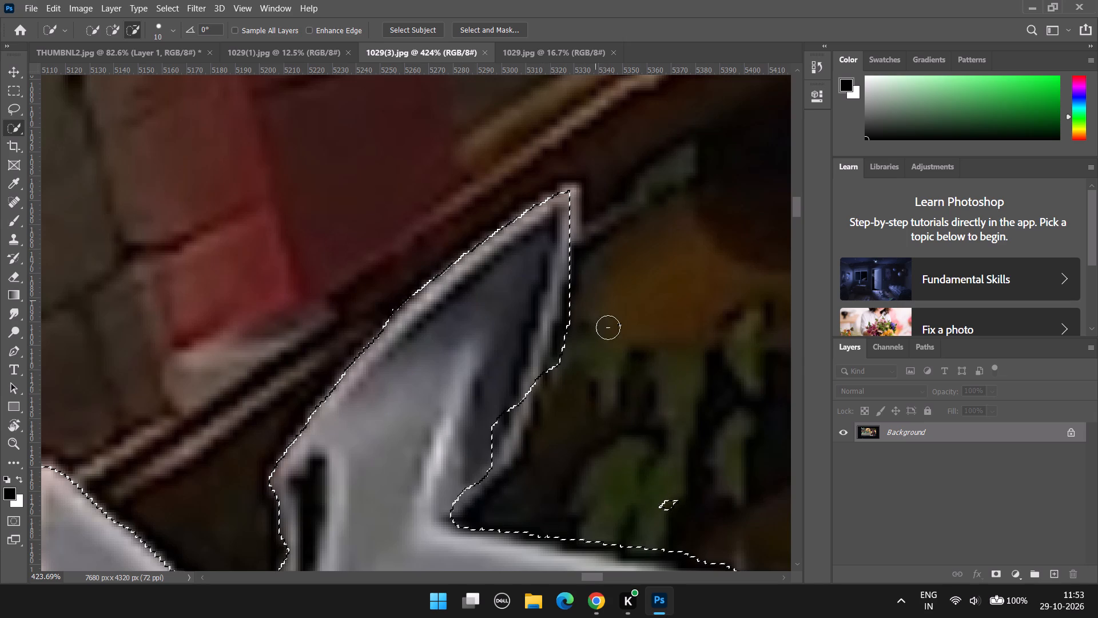
pyautogui.keyDown('alt'); pyautogui.moveTo(608, 327); pyautogui.dragTo(665, 498); pyautogui.keyUp('alt')
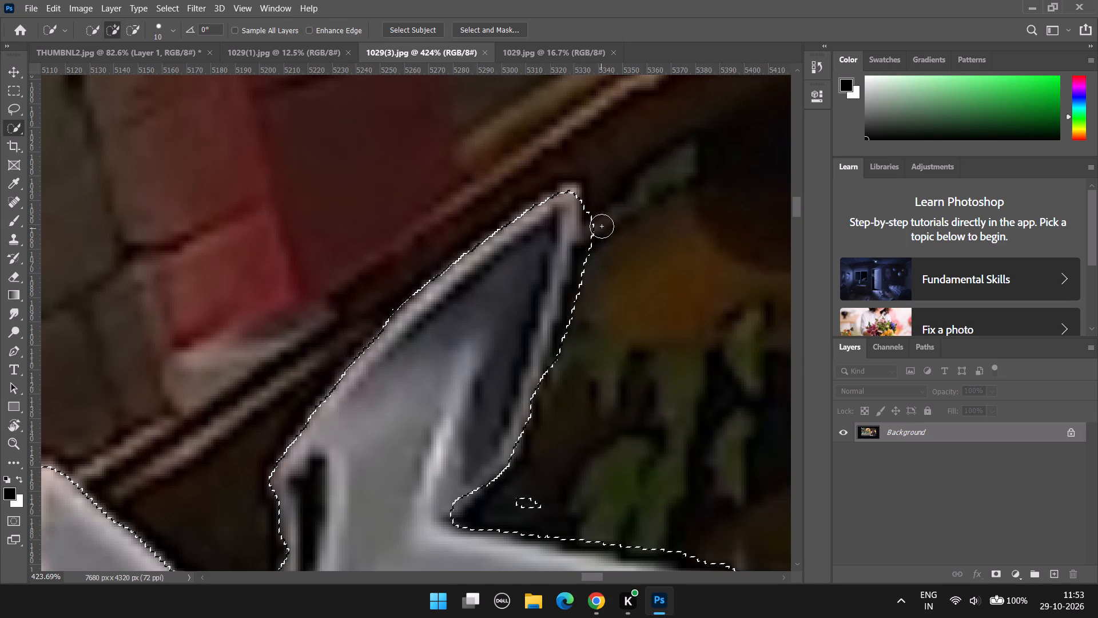
# Tighten the selection around the uppermost grey spike's tip and inner edge, and subtract the stray patch in the foliage beside it.
pyautogui.keyDown('alt'); pyautogui.moveTo(599, 205); pyautogui.dragTo(569, 359); pyautogui.keyUp('alt')
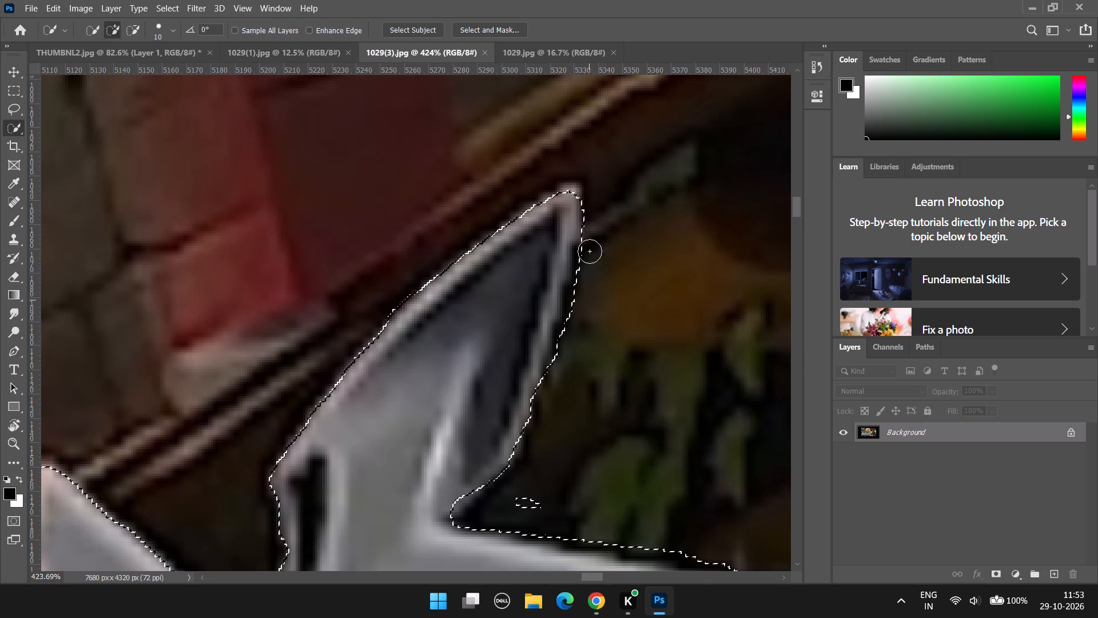
pyautogui.click(574, 189)
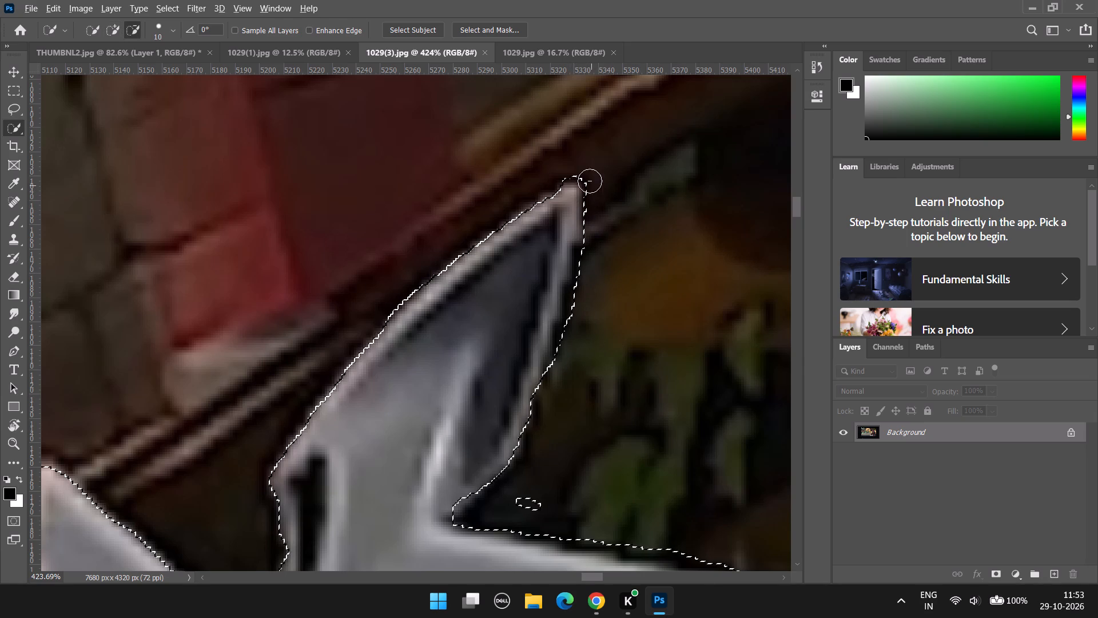
pyautogui.keyDown('alt'); pyautogui.moveTo(575, 172); pyautogui.dragTo(585, 173); pyautogui.keyUp('alt')
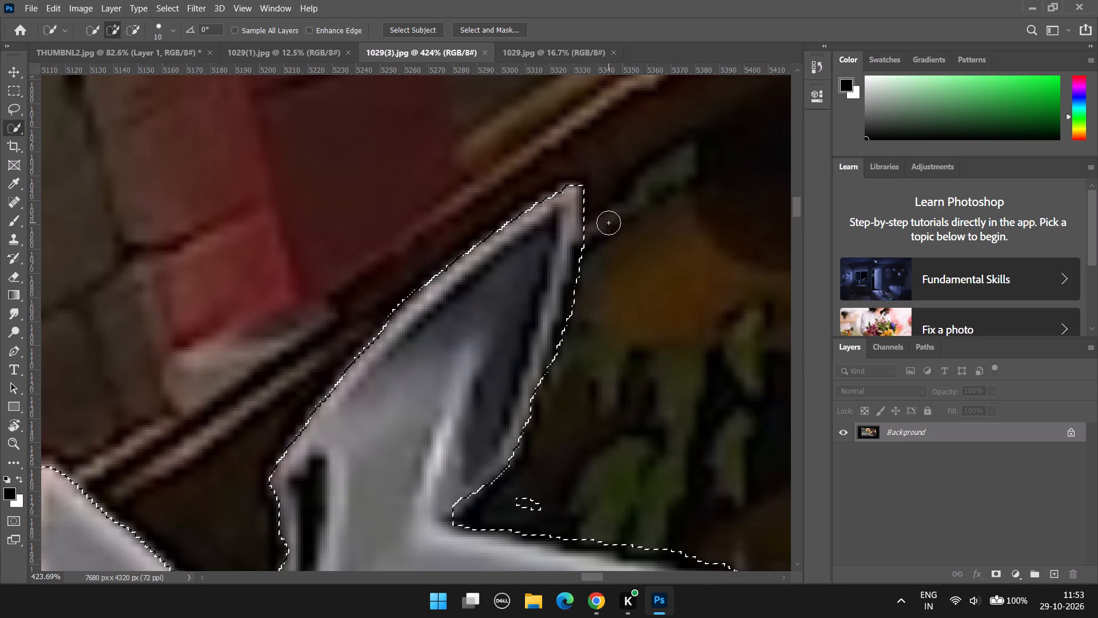
pyautogui.moveTo(598, 228); pyautogui.dragTo(587, 281)
pyautogui.keyDown('alt'); pyautogui.moveTo(599, 189); pyautogui.dragTo(574, 331); pyautogui.keyUp('alt')
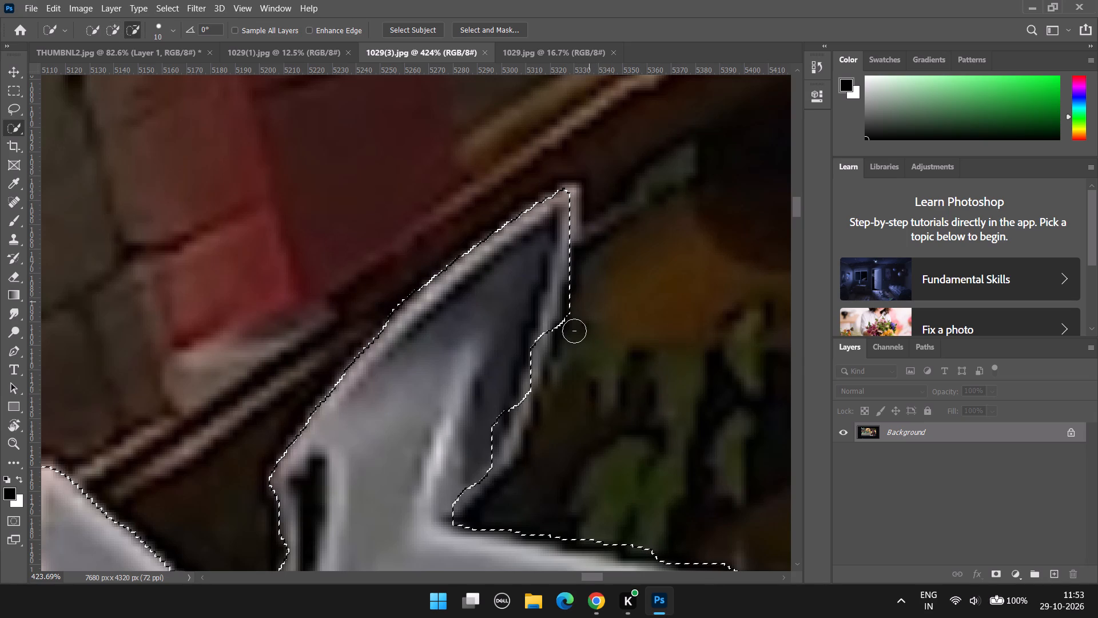
pyautogui.keyDown('alt'); pyautogui.moveTo(574, 331); pyautogui.dragTo(534, 449); pyautogui.keyUp('alt')
pyautogui.scroll(-5, 563, 415)
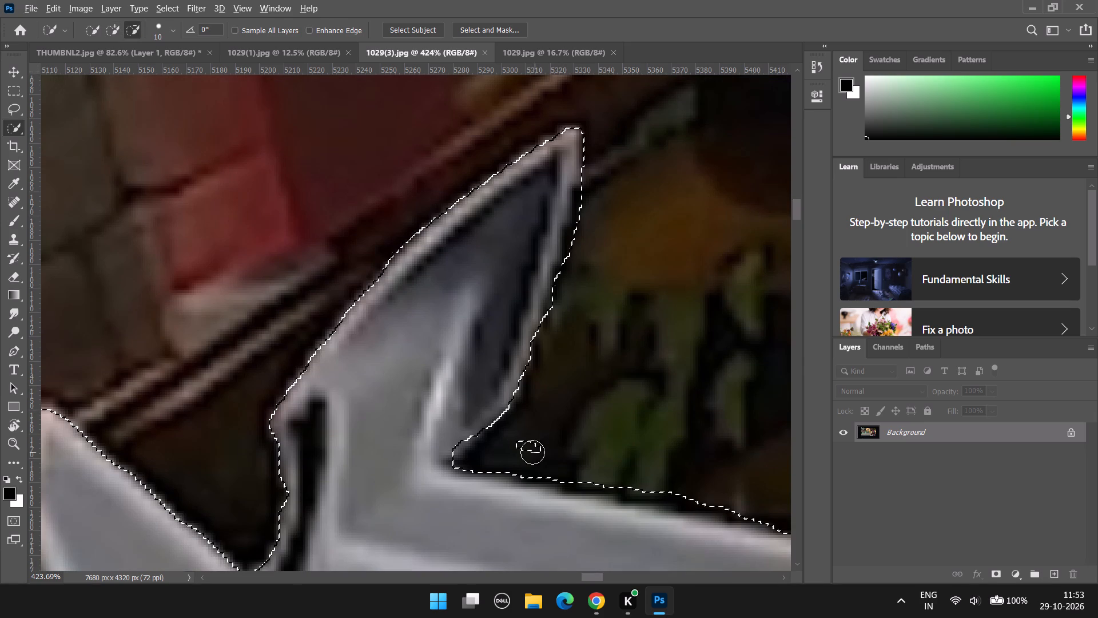
pyautogui.keyDown('alt'); pyautogui.moveTo(527, 446); pyautogui.dragTo(547, 450); pyautogui.keyUp('alt')
# Subtract the dark background spill along the upper edge of the grey bar extending from the uppermost spike.
pyautogui.scroll(-6, 502, 470)
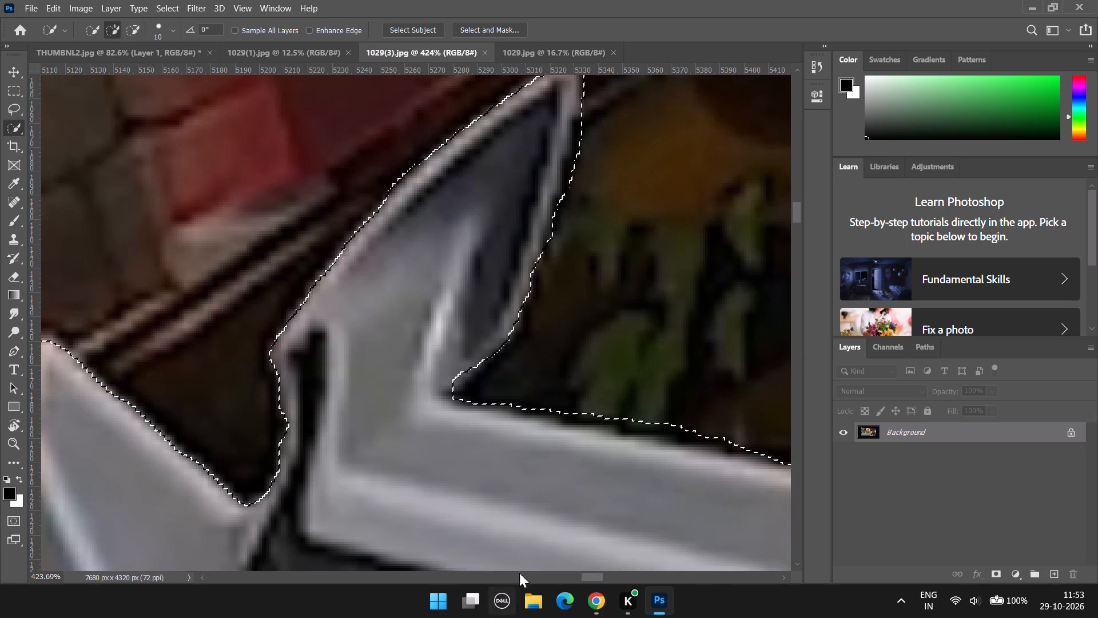
pyautogui.scroll(-5, 546, 490)
pyautogui.keyDown('alt'); pyautogui.moveTo(506, 342); pyautogui.dragTo(640, 365); pyautogui.keyUp('alt')
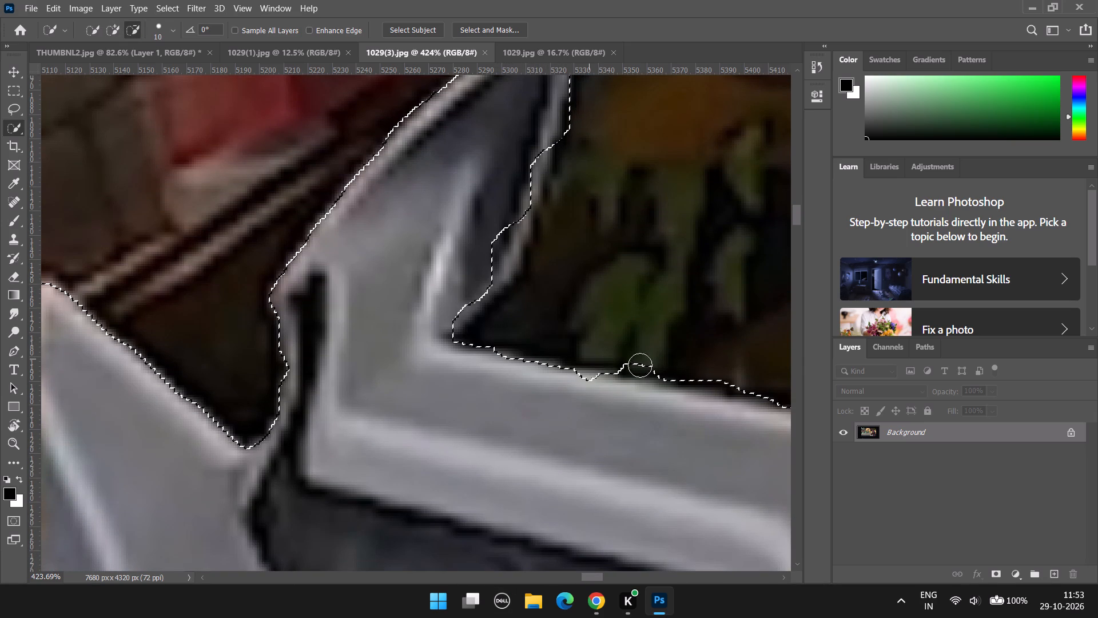
pyautogui.keyDown('alt'); pyautogui.moveTo(640, 365); pyautogui.dragTo(813, 394); pyautogui.keyUp('alt')
# Subtract the wall spill between the grey bar's end and the first of the paired spikes, and include that spike's tip.
pyautogui.moveTo(589, 577); pyautogui.dragTo(591, 577)
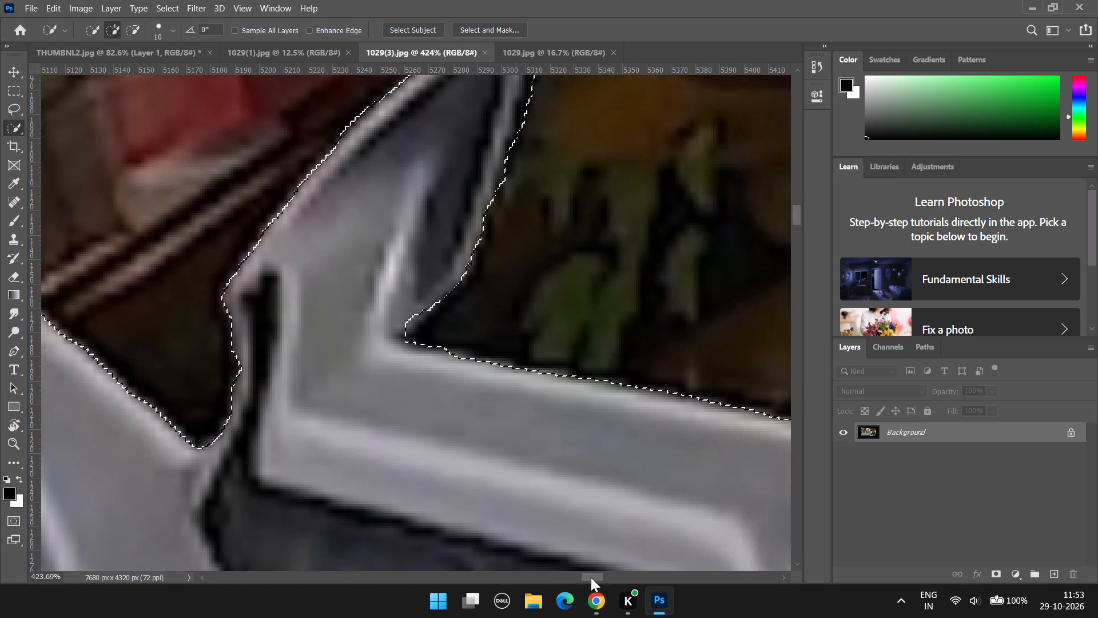
pyautogui.moveTo(591, 577); pyautogui.dragTo(606, 580)
pyautogui.scroll(-13, 515, 428)
pyautogui.keyDown('alt'); pyautogui.moveTo(446, 284); pyautogui.dragTo(444, 425); pyautogui.keyUp('alt')
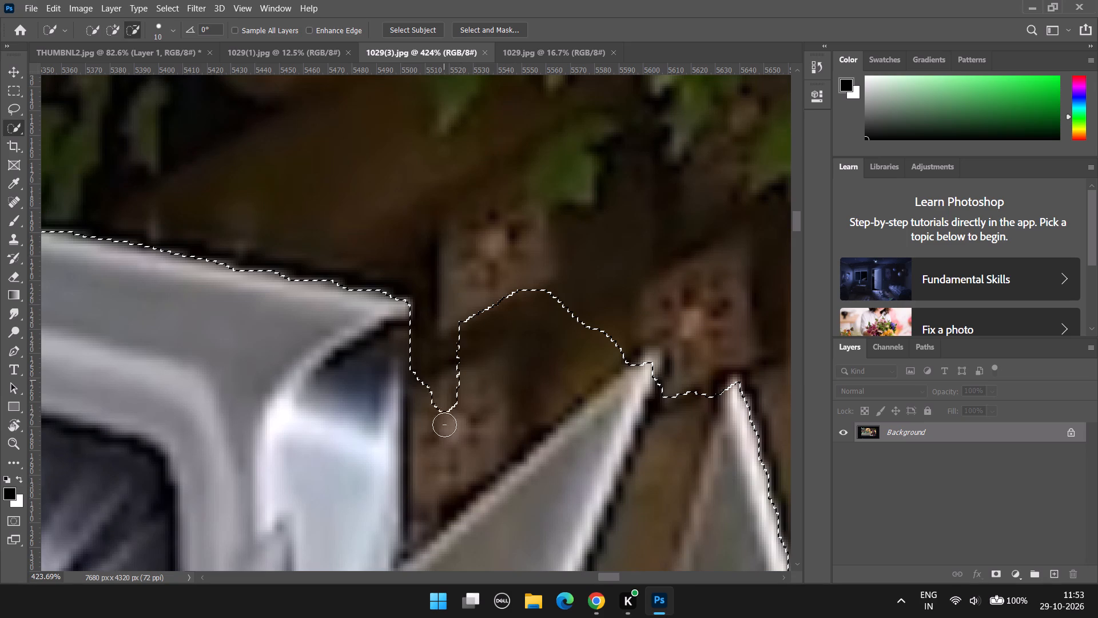
pyautogui.keyDown('alt'); pyautogui.moveTo(444, 425); pyautogui.dragTo(428, 511); pyautogui.keyUp('alt')
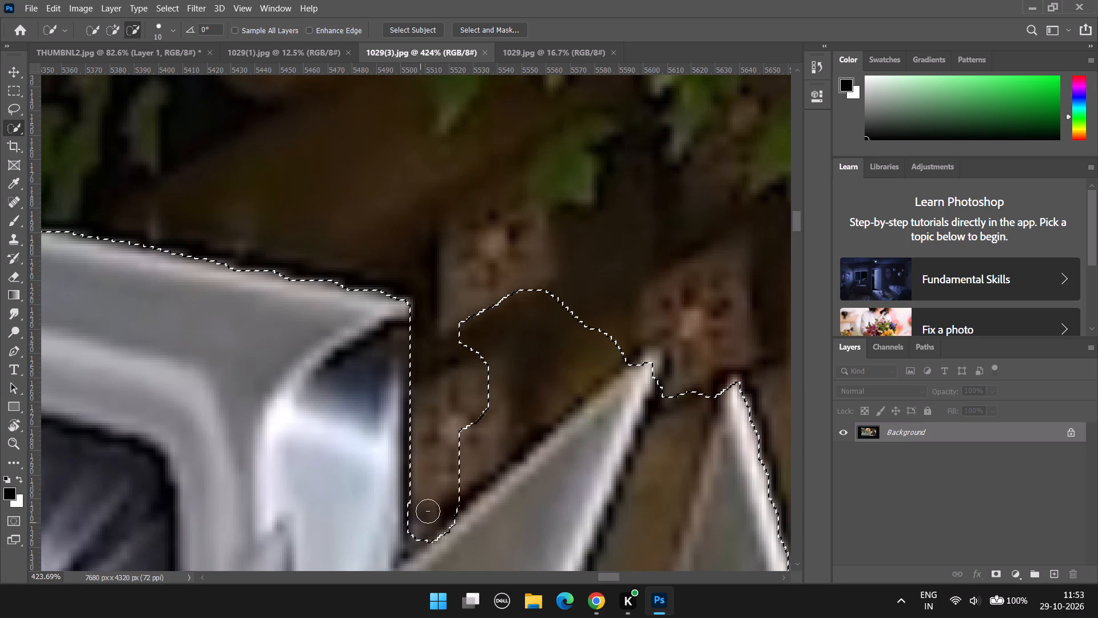
pyautogui.keyDown('alt'); pyautogui.moveTo(428, 511); pyautogui.dragTo(563, 361); pyautogui.keyUp('alt')
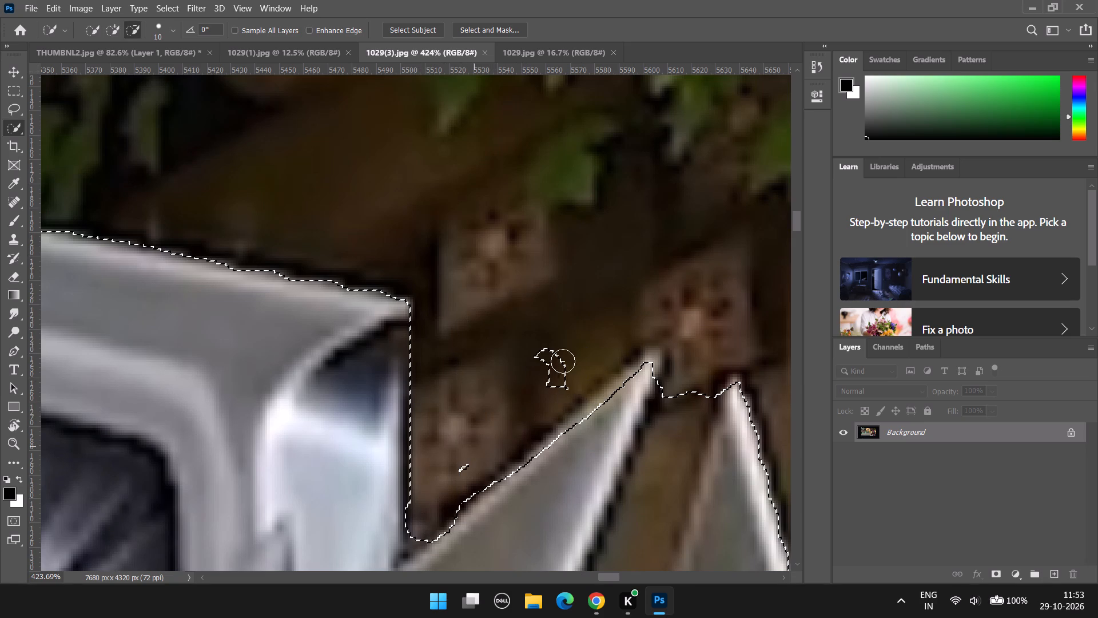
pyautogui.keyDown('alt'); pyautogui.moveTo(563, 361); pyautogui.dragTo(547, 376); pyautogui.keyUp('alt')
pyautogui.keyDown('alt'); pyautogui.moveTo(466, 460); pyautogui.dragTo(557, 385); pyautogui.keyUp('alt')
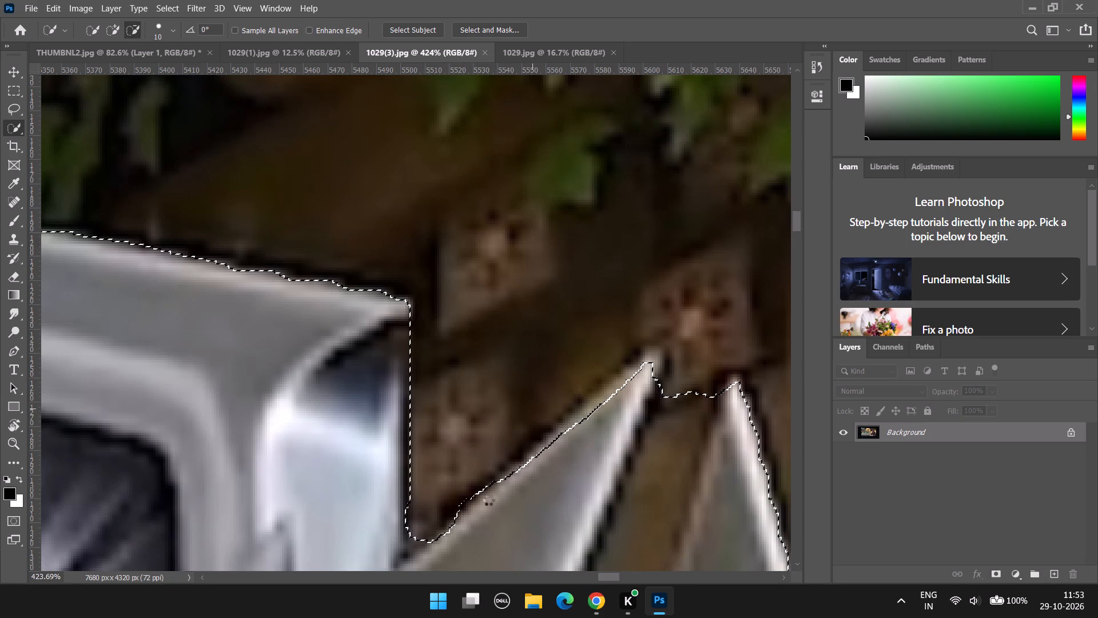
pyautogui.scroll(-5, 464, 554)
pyautogui.keyDown('alt'); pyautogui.moveTo(433, 275); pyautogui.dragTo(420, 482); pyautogui.keyUp('alt')
pyautogui.keyDown('alt'); pyautogui.moveTo(564, 316); pyautogui.dragTo(578, 306); pyautogui.keyUp('alt')
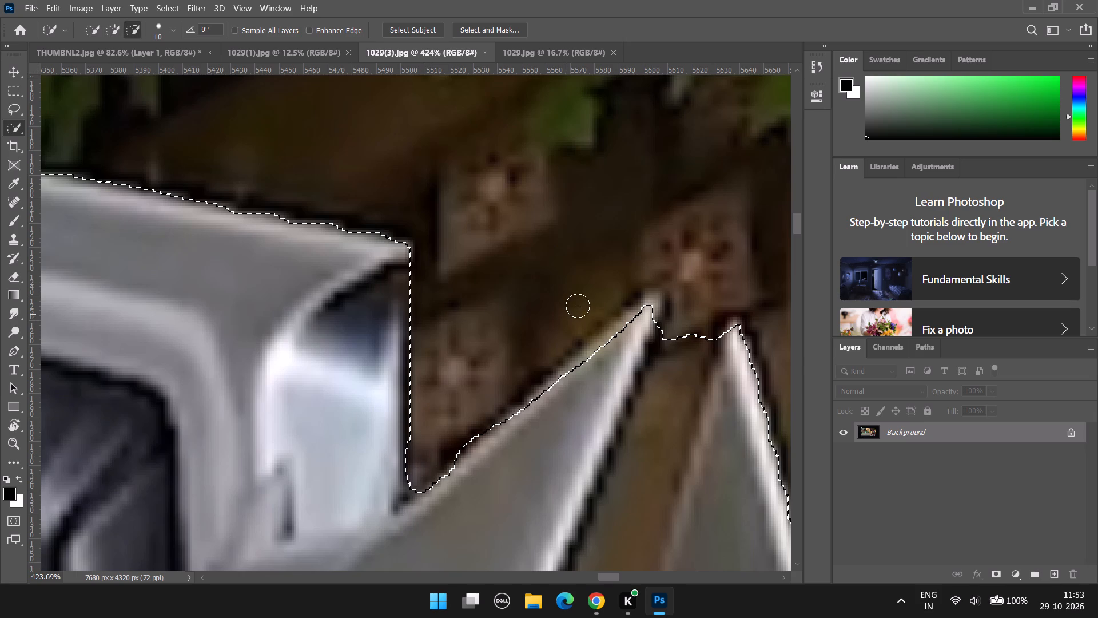
pyautogui.moveTo(591, 355); pyautogui.dragTo(656, 296)
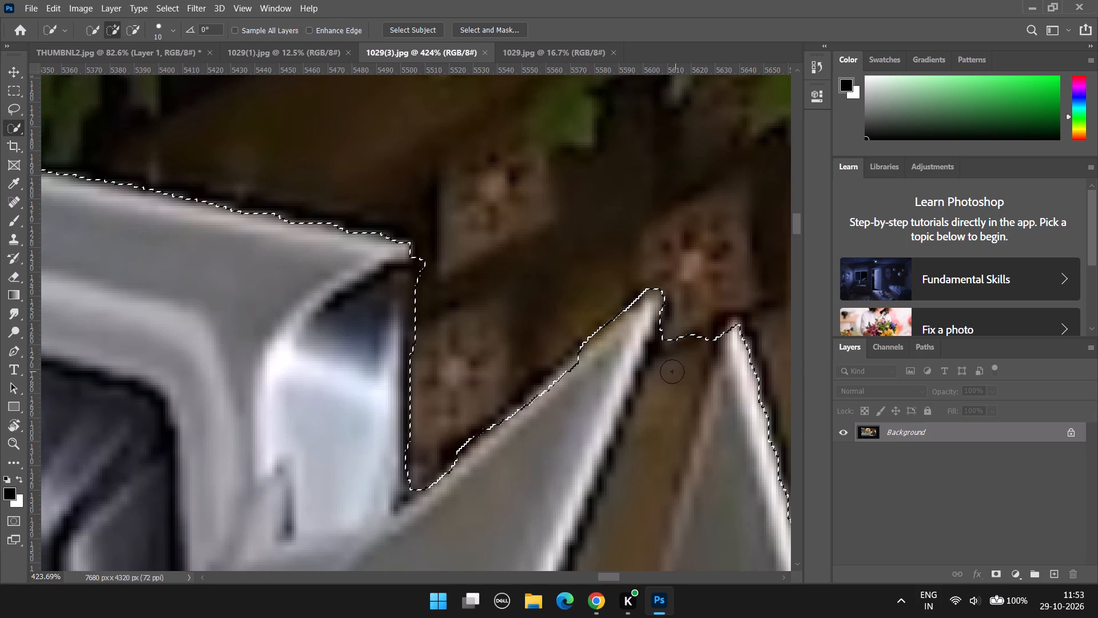
# Subtract the brown background from the gap between the paired grey spikes, working from their tips down to the base.
pyautogui.keyDown('alt'); pyautogui.scroll(-10, 713, 330); pyautogui.keyUp('alt')
pyautogui.keyDown('alt'); pyautogui.scroll(-6, 706, 451); pyautogui.keyUp('alt')
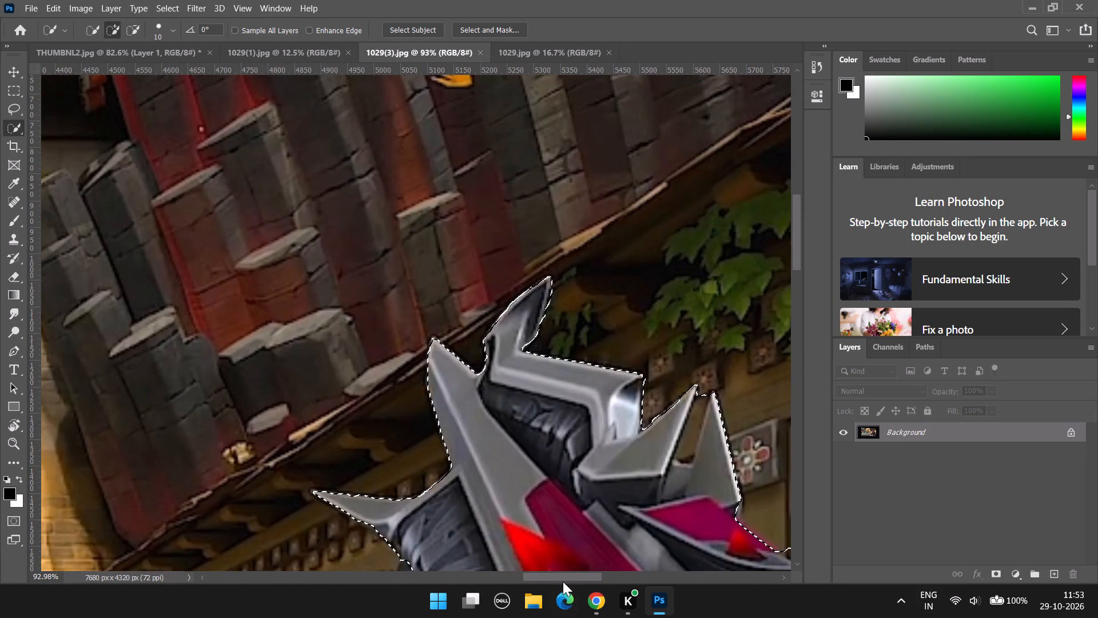
pyautogui.moveTo(563, 580); pyautogui.dragTo(578, 577)
pyautogui.keyDown('alt'); pyautogui.scroll(17, 549, 428); pyautogui.keyUp('alt')
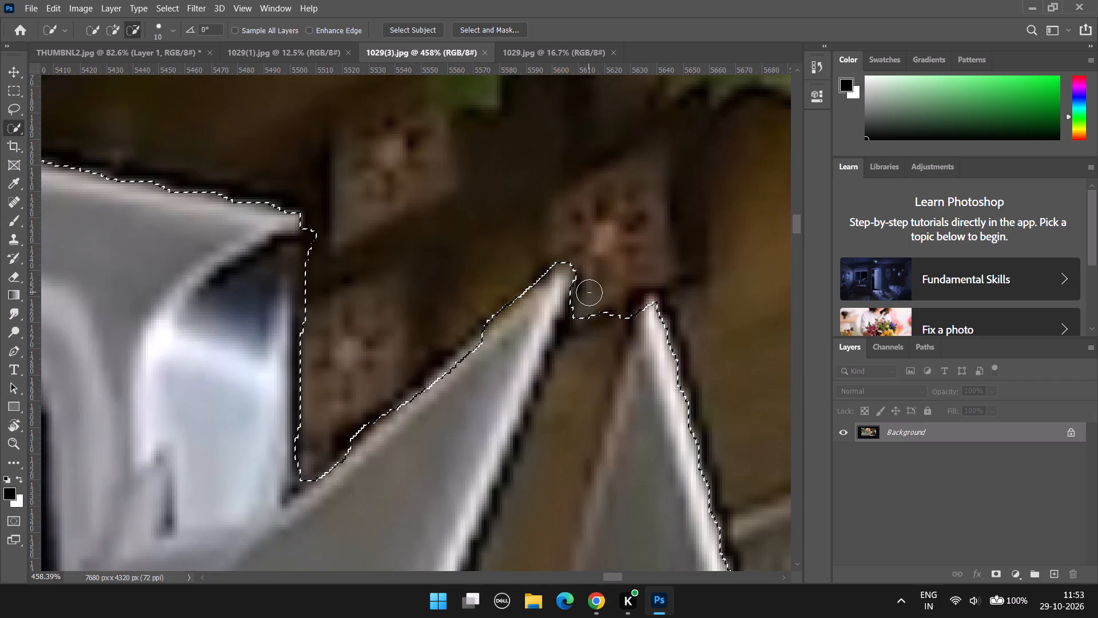
pyautogui.keyDown('alt'); pyautogui.moveTo(591, 293); pyautogui.dragTo(529, 517); pyautogui.keyUp('alt')
pyautogui.scroll(-4, 565, 471)
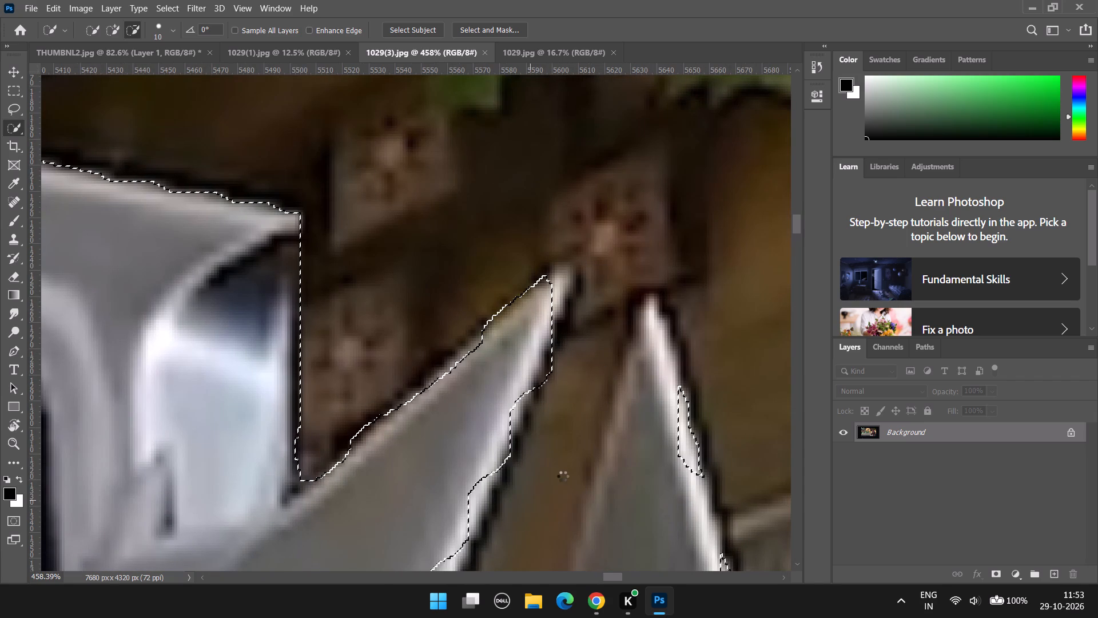
pyautogui.scroll(-11, 563, 476)
pyautogui.scroll(-11, 528, 496)
pyautogui.keyDown('alt'); pyautogui.moveTo(463, 414); pyautogui.dragTo(486, 433); pyautogui.keyUp('alt')
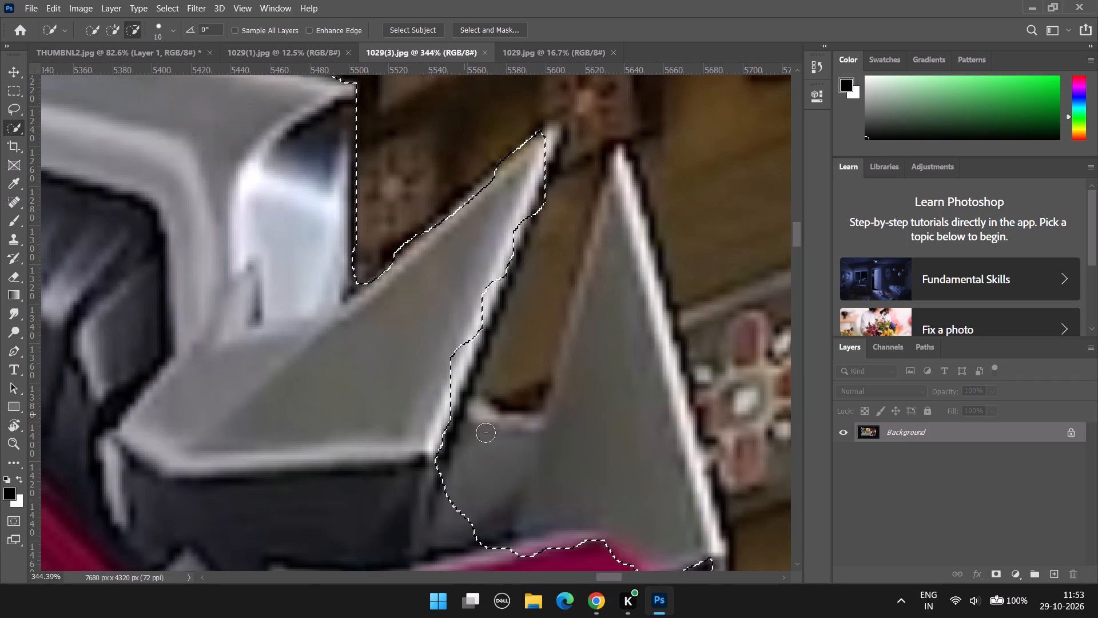
pyautogui.keyDown('alt'); pyautogui.moveTo(486, 433); pyautogui.dragTo(531, 445); pyautogui.keyUp('alt')
# Add the second paired spike and the grey base between the two spikes back to the selection.
pyautogui.moveTo(468, 394); pyautogui.dragTo(563, 399)
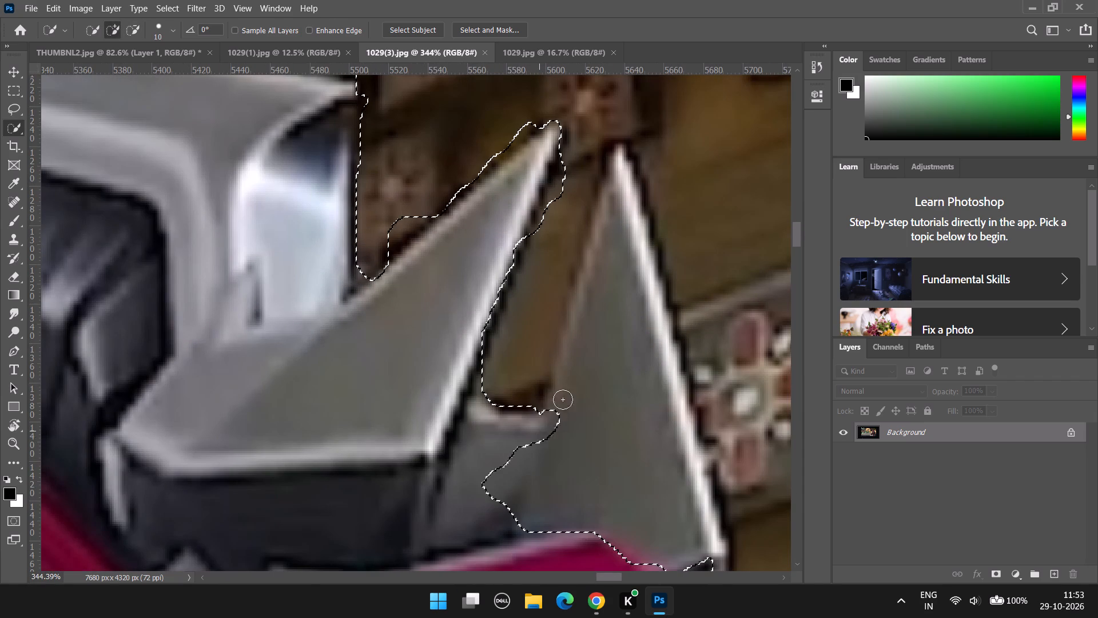
pyautogui.moveTo(563, 399); pyautogui.dragTo(688, 497)
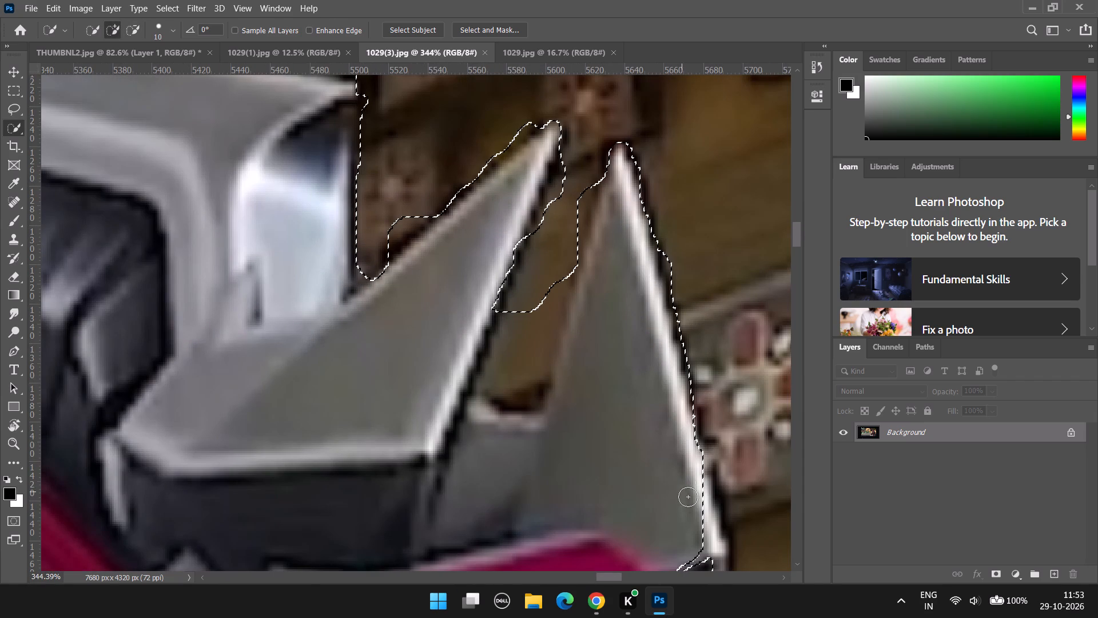
pyautogui.moveTo(688, 497); pyautogui.dragTo(719, 565)
# Subtract the wall spill along the magenta flap's outer edge and above the red thorn at the dark plate's end.
pyautogui.scroll(-8, 723, 485)
pyautogui.scroll(-4, 600, 267)
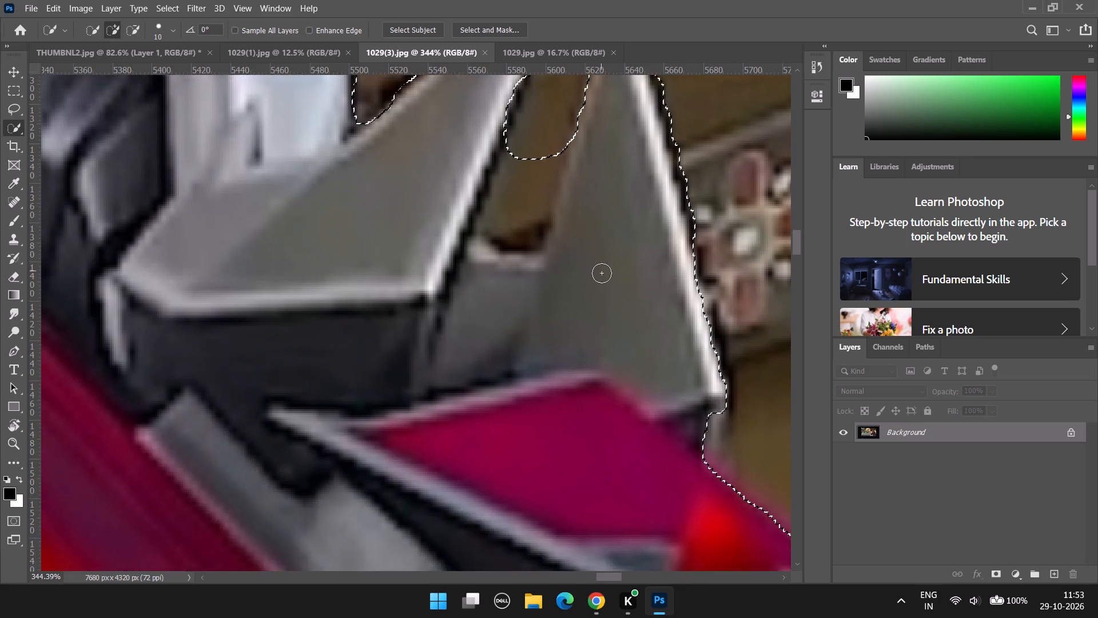
pyautogui.scroll(-8, 602, 273)
pyautogui.scroll(4, 590, 143)
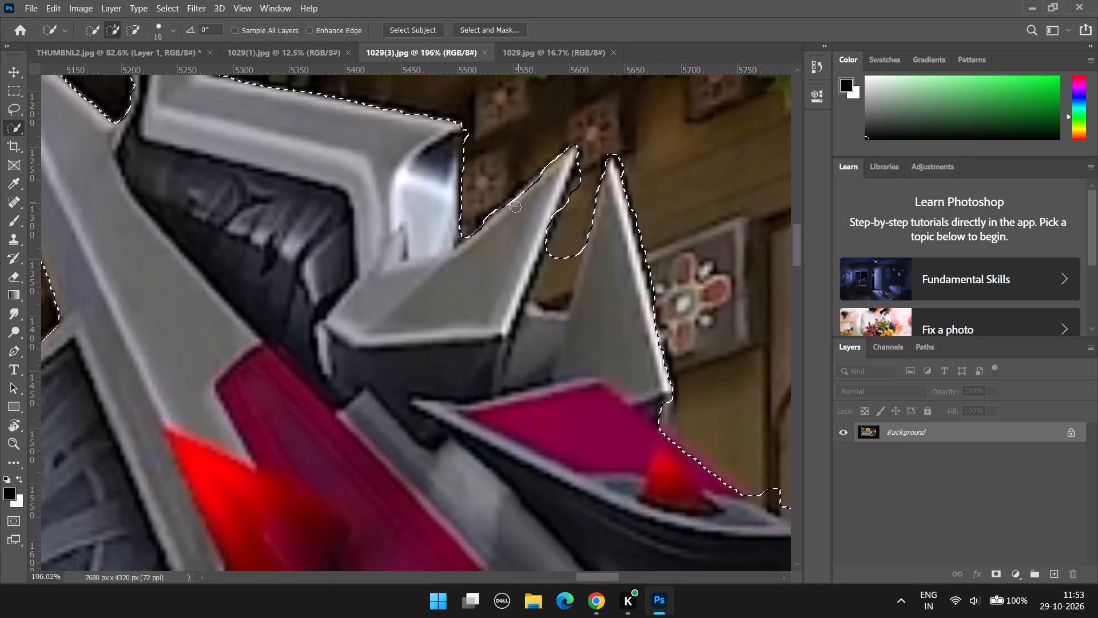
pyautogui.keyDown('alt'); pyautogui.scroll(-5, 706, 339); pyautogui.keyUp('alt')
pyautogui.moveTo(570, 576); pyautogui.dragTo(594, 577)
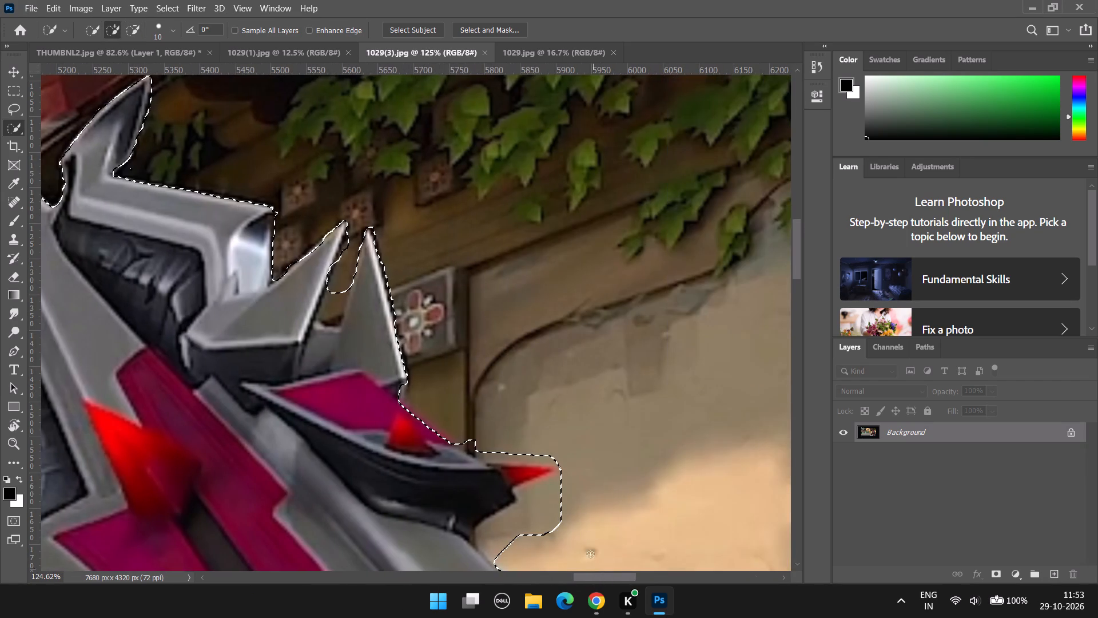
pyautogui.scroll(-6, 544, 409)
pyautogui.keyDown('alt'); pyautogui.scroll(-4, 501, 297); pyautogui.keyUp('alt')
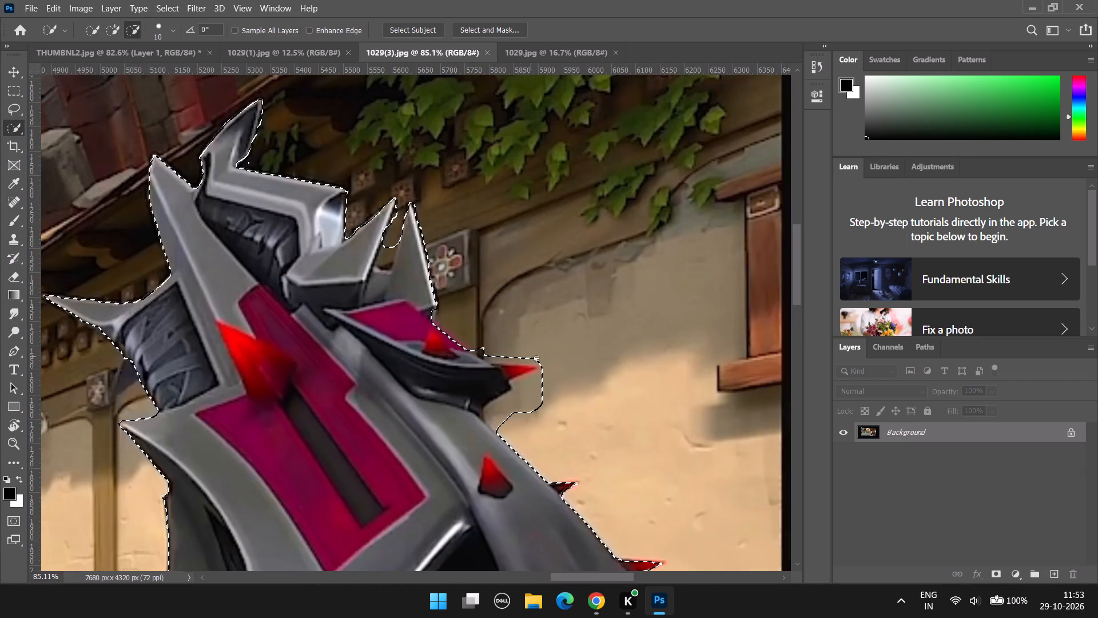
pyautogui.keyDown('alt'); pyautogui.scroll(10, 538, 358); pyautogui.keyUp('alt')
pyautogui.keyDown('alt'); pyautogui.moveTo(389, 316); pyautogui.dragTo(437, 350); pyautogui.keyUp('alt')
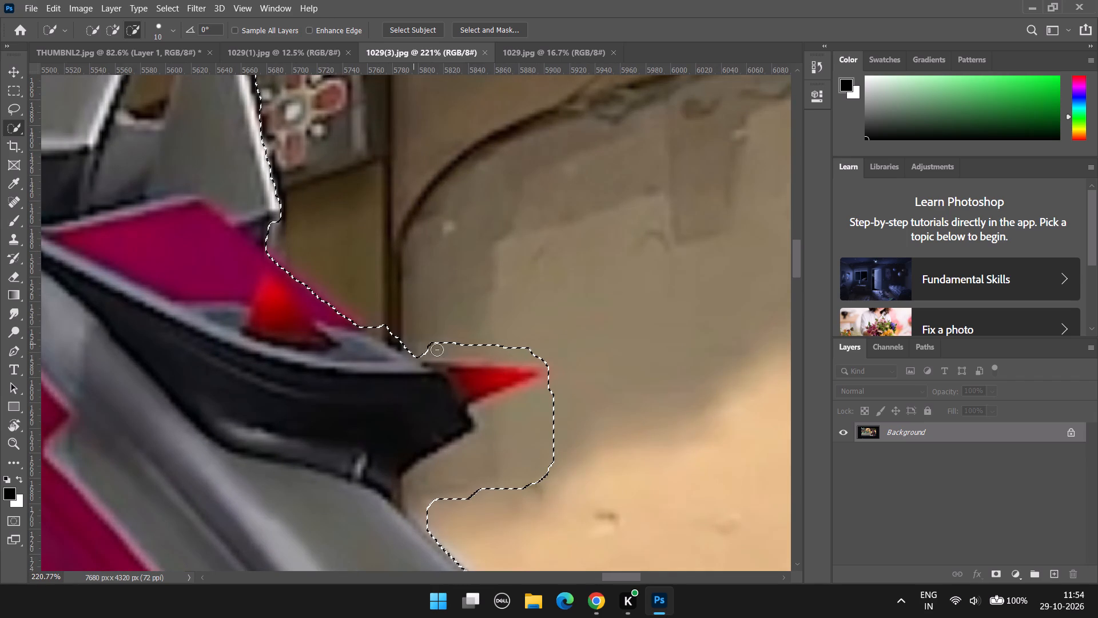
pyautogui.keyDown('alt'); pyautogui.moveTo(437, 350); pyautogui.dragTo(583, 362); pyautogui.keyUp('alt')
pyautogui.keyDown('alt'); pyautogui.moveTo(372, 323); pyautogui.dragTo(403, 340); pyautogui.keyUp('alt')
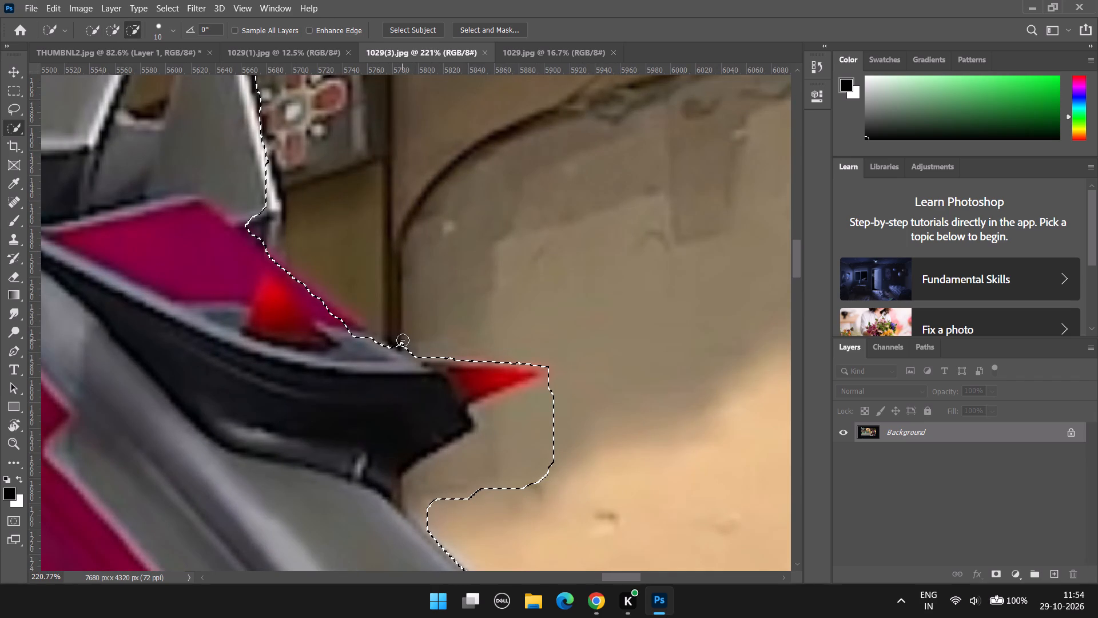
pyautogui.keyDown('alt'); pyautogui.moveTo(403, 340); pyautogui.dragTo(511, 348); pyautogui.keyUp('alt')
# Subtract the wall spill beneath that red thorn and around the dark plate's end, including the leftover patch.
pyautogui.keyDown('alt'); pyautogui.moveTo(562, 382); pyautogui.dragTo(478, 408); pyautogui.keyUp('alt')
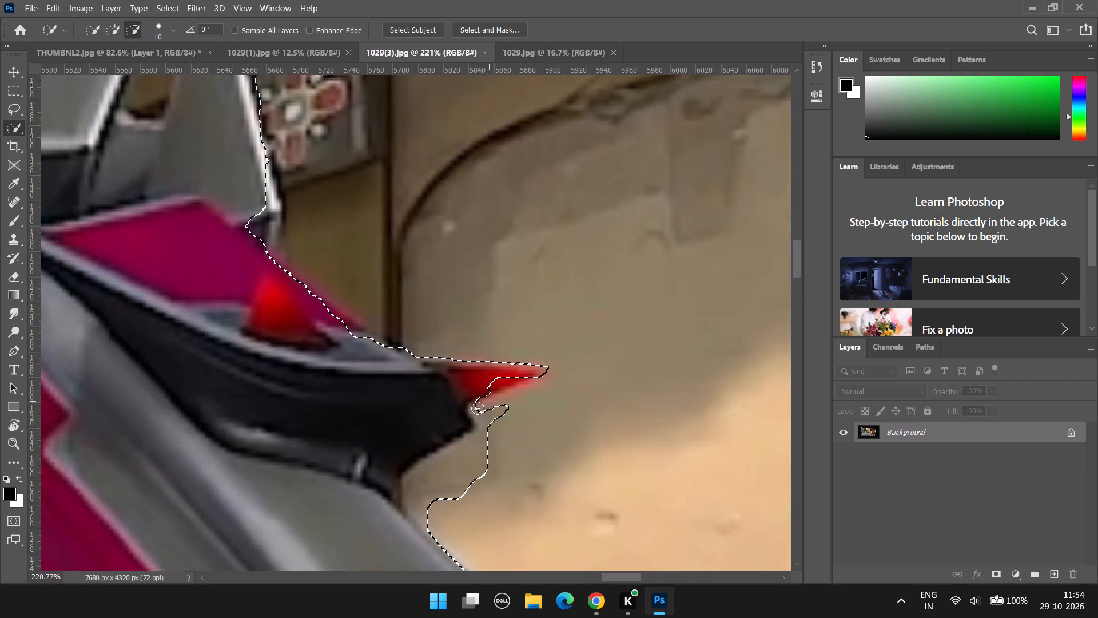
pyautogui.keyDown('alt'); pyautogui.moveTo(478, 408); pyautogui.dragTo(470, 411); pyautogui.keyUp('alt')
pyautogui.scroll(-5, 523, 410)
pyautogui.keyDown('alt'); pyautogui.moveTo(522, 343); pyautogui.dragTo(517, 369); pyautogui.keyUp('alt')
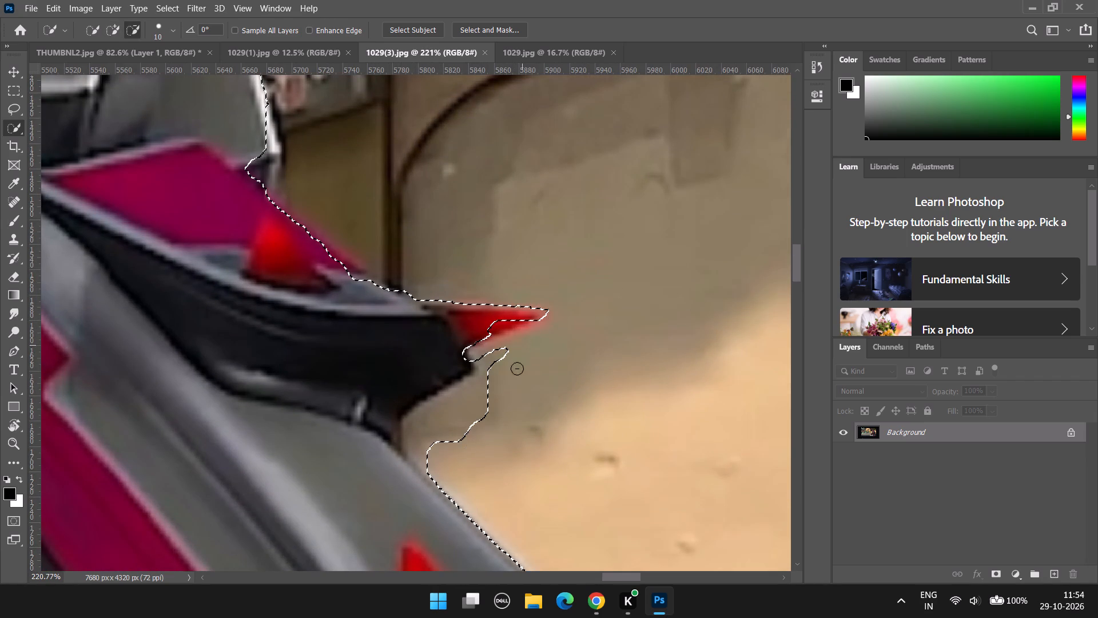
pyautogui.keyDown('alt'); pyautogui.moveTo(517, 369); pyautogui.dragTo(483, 401); pyautogui.keyUp('alt')
pyautogui.scroll(-7, 568, 417)
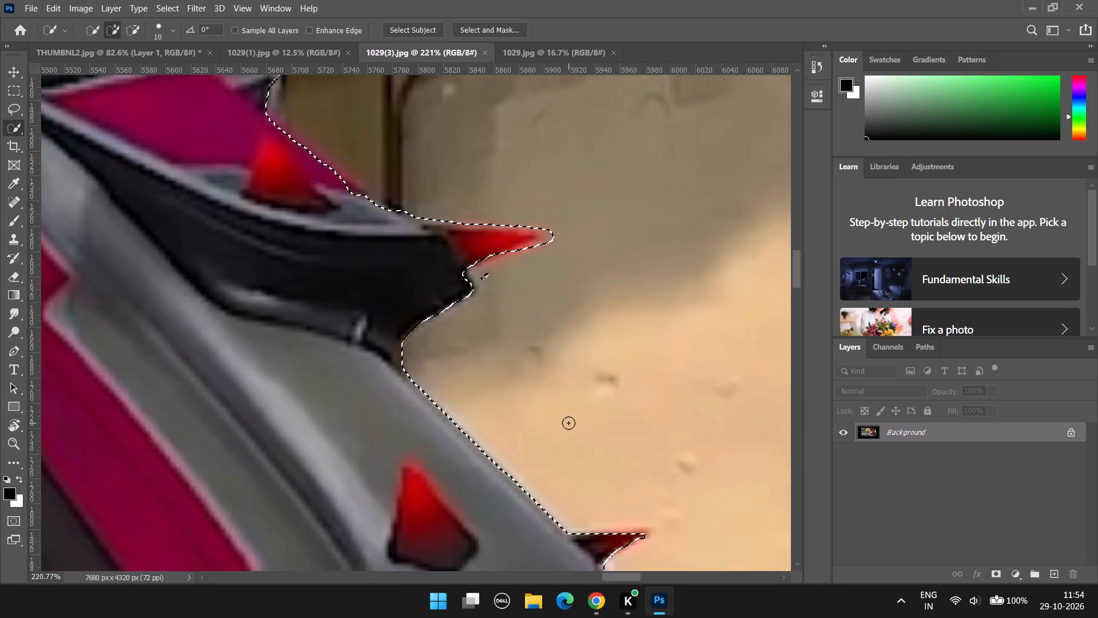
pyautogui.scroll(-10, 500, 387)
pyautogui.keyDown('alt'); pyautogui.click(485, 162); pyautogui.keyUp('alt')
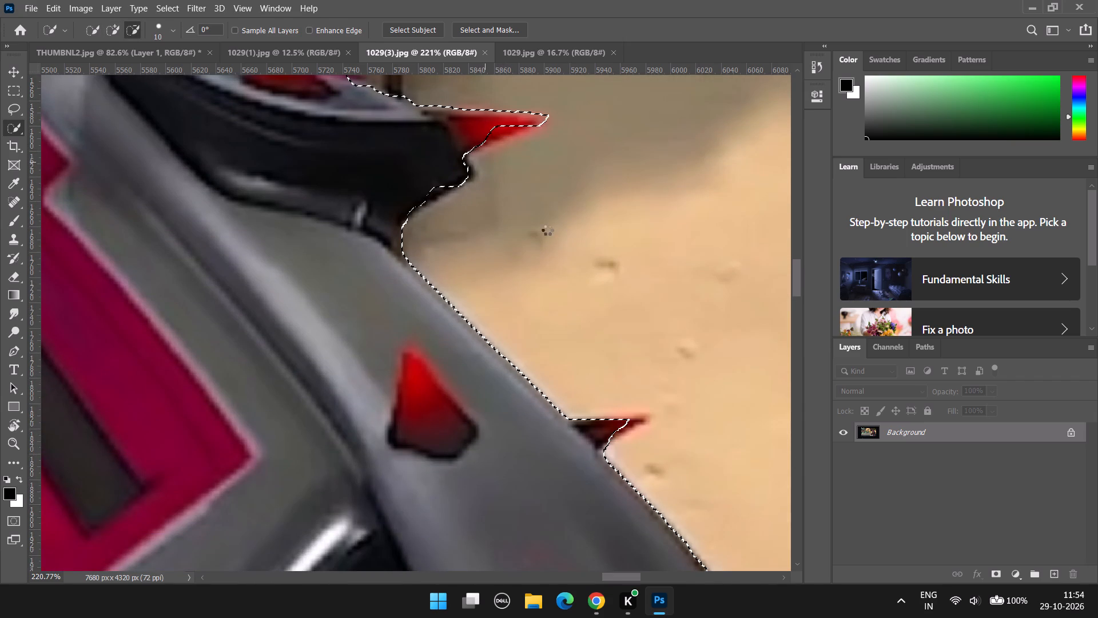
# Extend the selection to the tip of the smaller red thorn lower on the grey body, and trim the wall spill above it.
pyautogui.scroll(-13, 643, 431)
pyautogui.moveTo(602, 577); pyautogui.dragTo(604, 579)
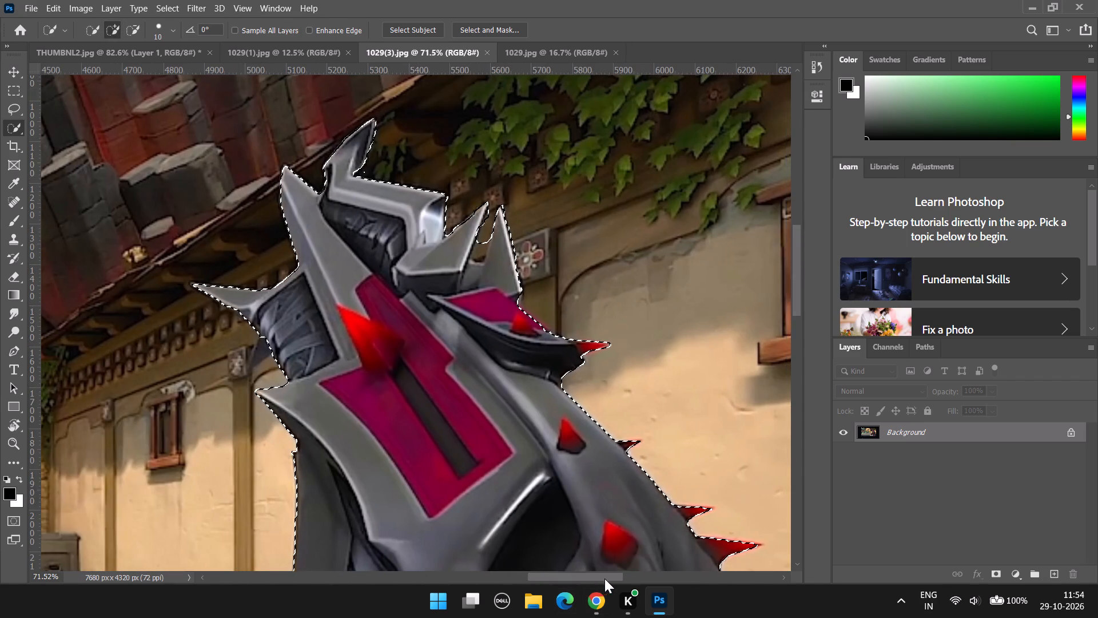
pyautogui.moveTo(604, 579); pyautogui.dragTo(614, 580)
pyautogui.scroll(-14, 633, 500)
pyautogui.keyDown('alt'); pyautogui.scroll(18, 650, 375); pyautogui.keyUp('alt')
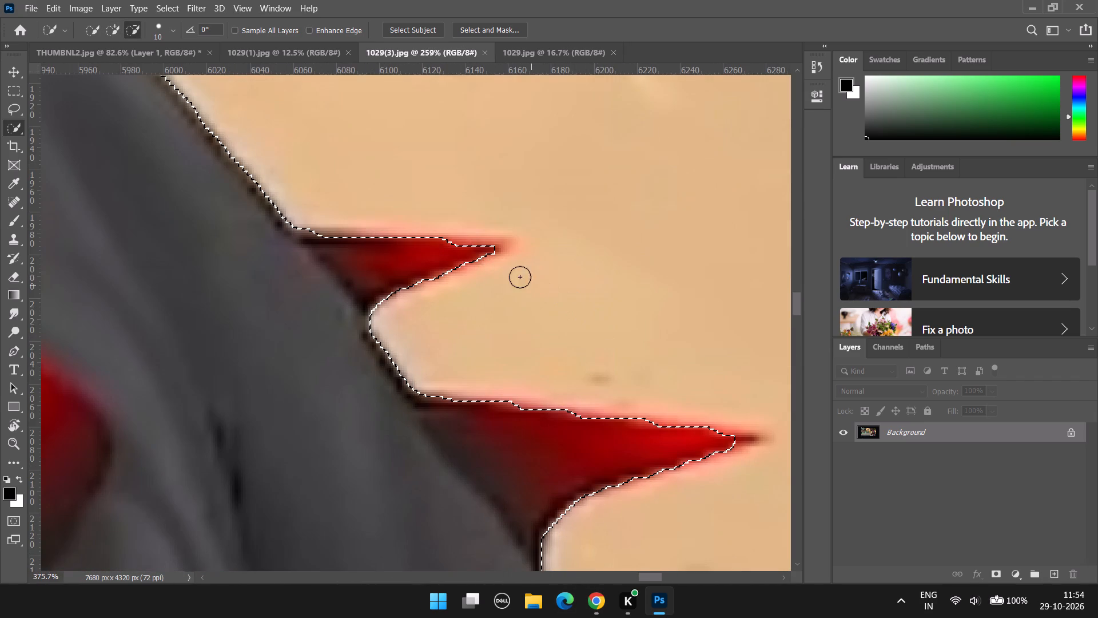
pyautogui.moveTo(459, 244); pyautogui.dragTo(511, 241)
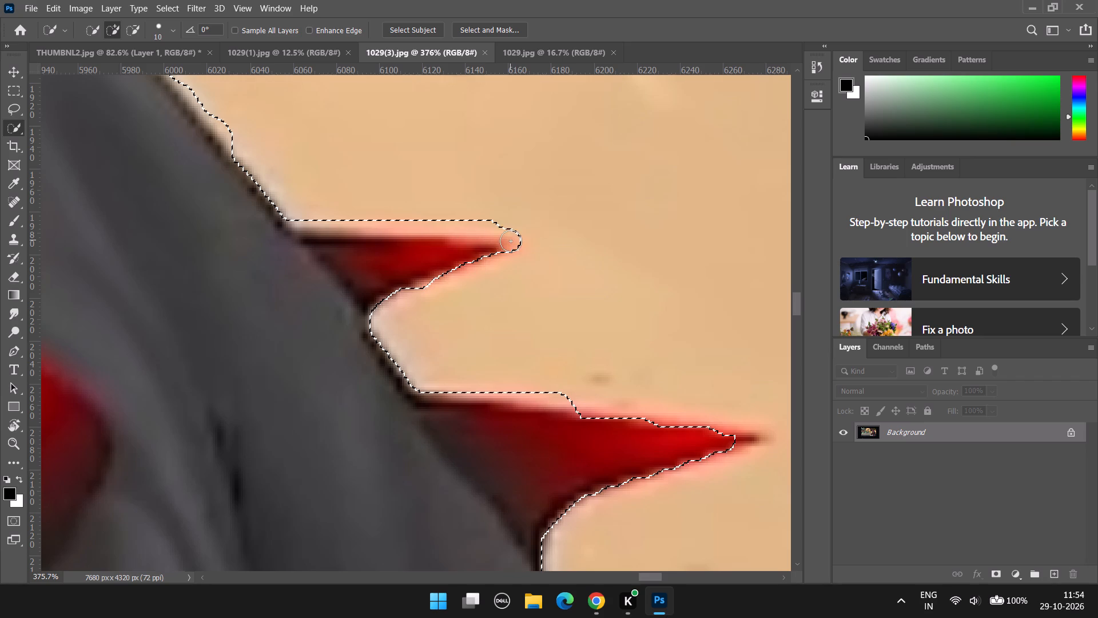
pyautogui.moveTo(511, 241); pyautogui.dragTo(511, 240)
pyautogui.keyDown('alt'); pyautogui.moveTo(499, 224); pyautogui.dragTo(523, 231); pyautogui.keyUp('alt')
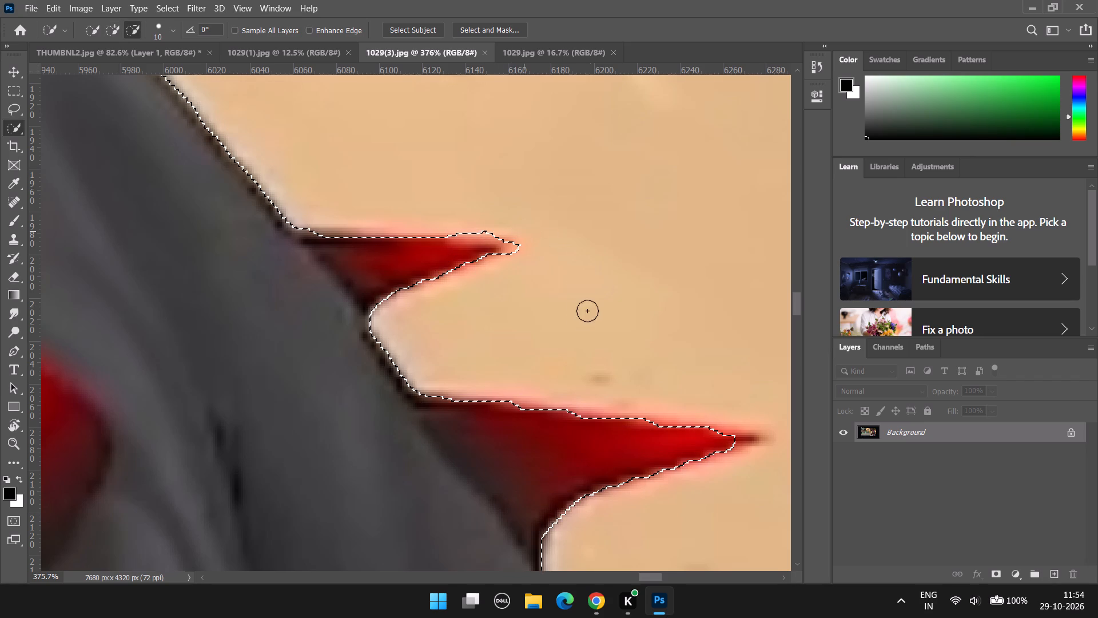
# Add the missing tip of the larger red thorn below it to the selection.
pyautogui.scroll(-5, 571, 327)
pyautogui.moveTo(729, 377); pyautogui.dragTo(765, 378)
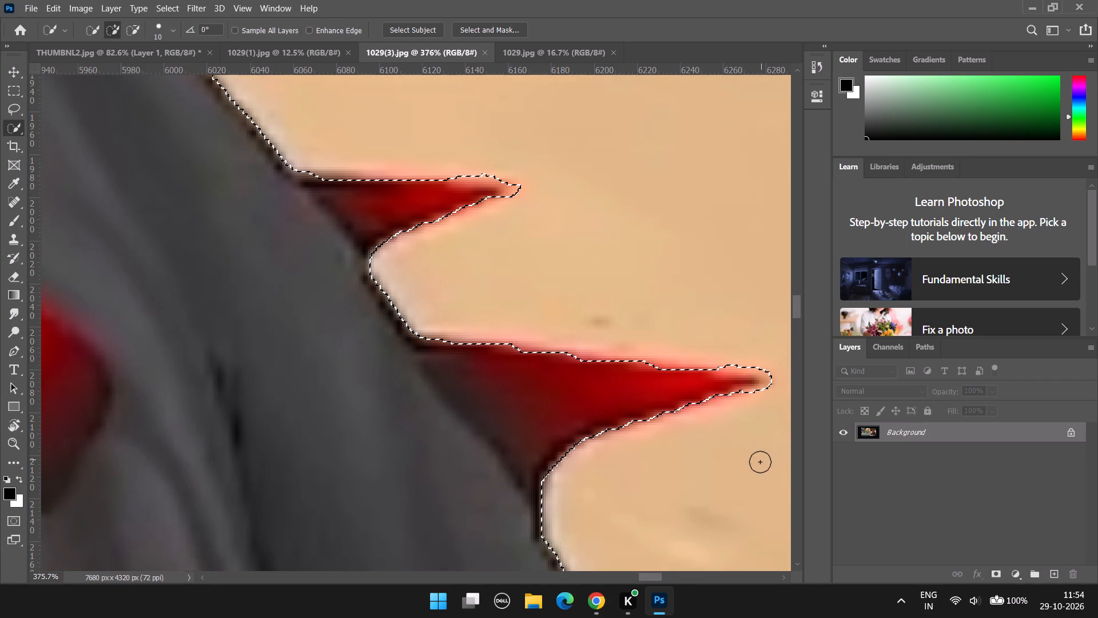
# Trim the wall spill above the larger red thorn's tip and add its missing tip back to the selection.
pyautogui.keyDown('alt'); pyautogui.moveTo(717, 354); pyautogui.dragTo(760, 362); pyautogui.keyUp('alt')
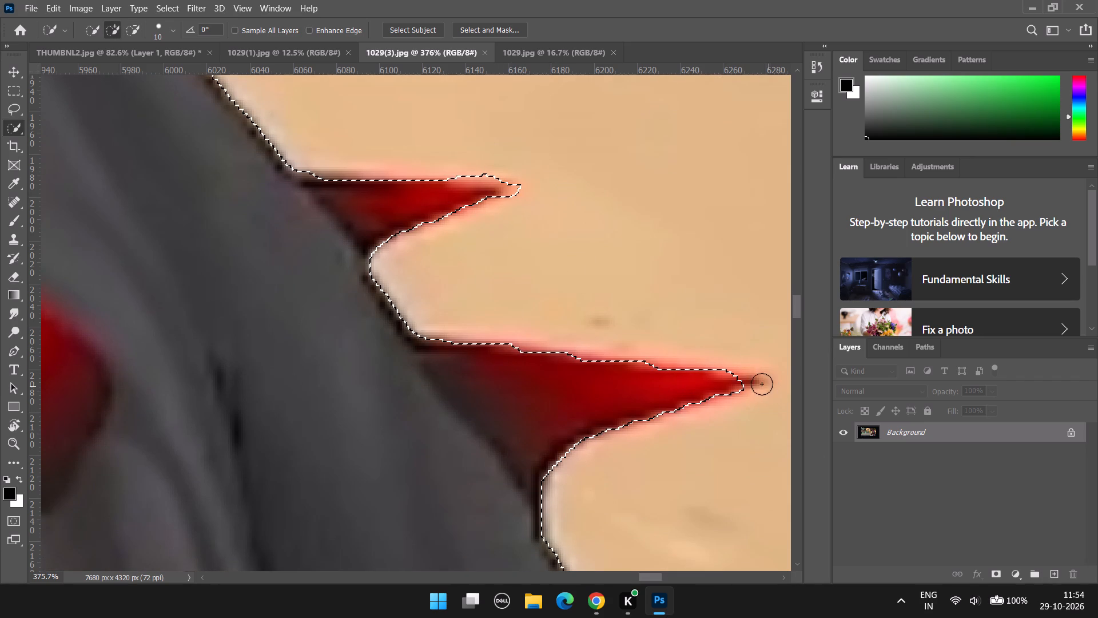
pyautogui.moveTo(743, 383); pyautogui.dragTo(753, 382)
# Subtract the wall showing through the upper gap between the grey branches, keeping the small red thorn and its tip selected.
pyautogui.scroll(-18, 769, 446)
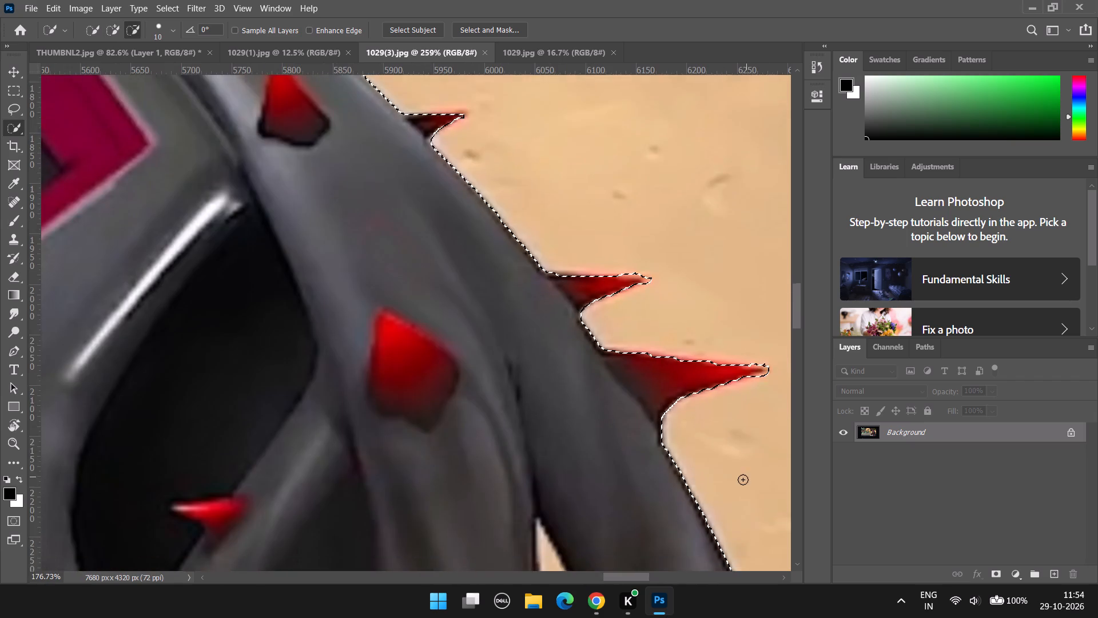
pyautogui.scroll(-11, 743, 480)
pyautogui.moveTo(654, 577); pyautogui.dragTo(671, 579)
pyautogui.scroll(-8, 372, 461)
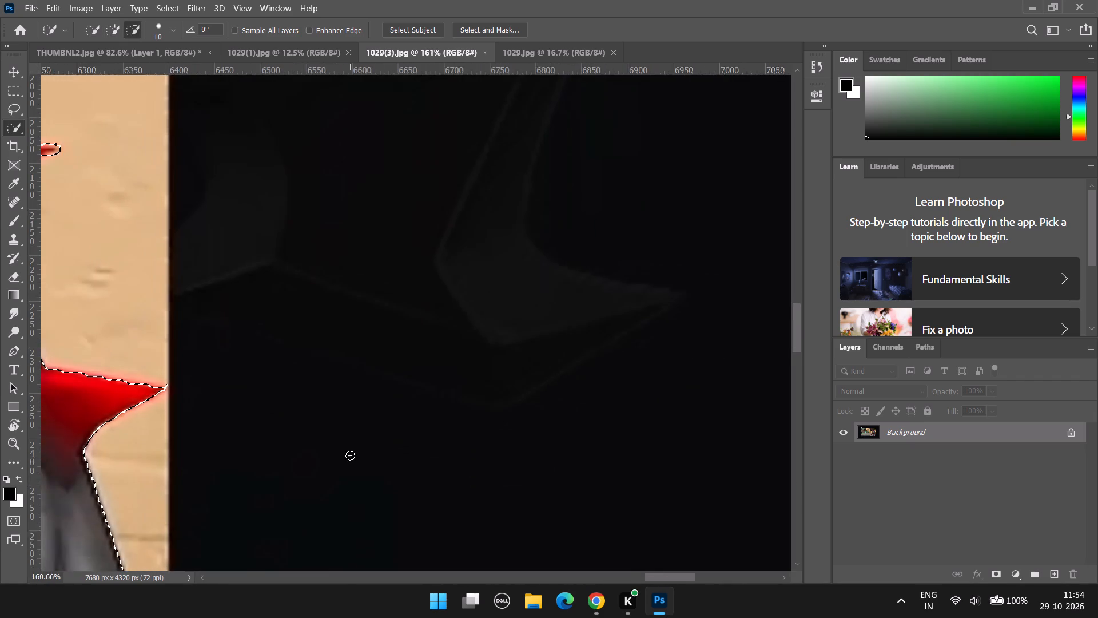
pyautogui.scroll(-20, 350, 455)
pyautogui.scroll(-1, 350, 455)
pyautogui.keyDown('alt'); pyautogui.scroll(-6, 338, 459); pyautogui.keyUp('alt')
pyautogui.keyDown('alt'); pyautogui.scroll(10, 628, 386); pyautogui.keyUp('alt')
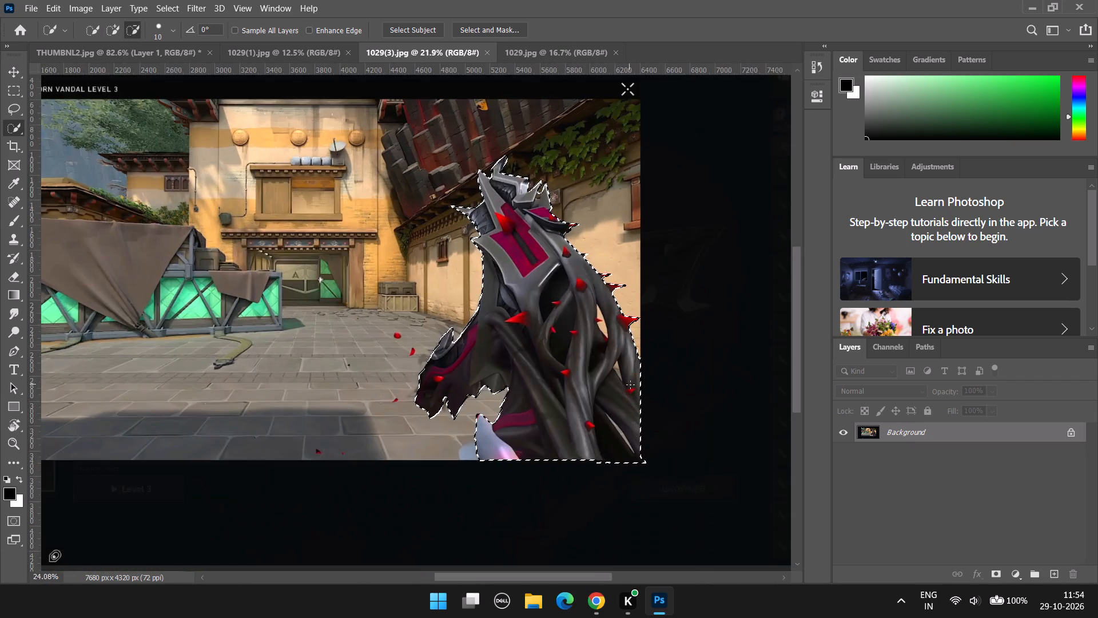
pyautogui.keyDown('alt'); pyautogui.scroll(9, 630, 385); pyautogui.keyUp('alt')
pyautogui.keyDown('alt'); pyautogui.scroll(-7, 667, 436); pyautogui.keyUp('alt')
pyautogui.keyDown('alt'); pyautogui.scroll(10, 667, 384); pyautogui.keyUp('alt')
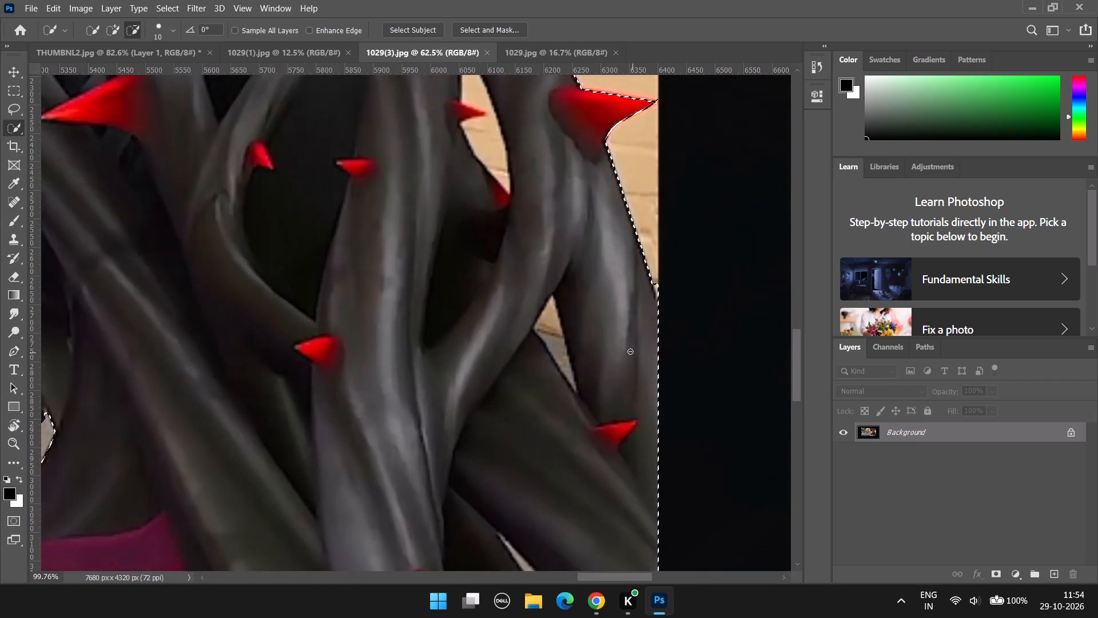
pyautogui.scroll(20, 504, 172)
pyautogui.scroll(5, 504, 172)
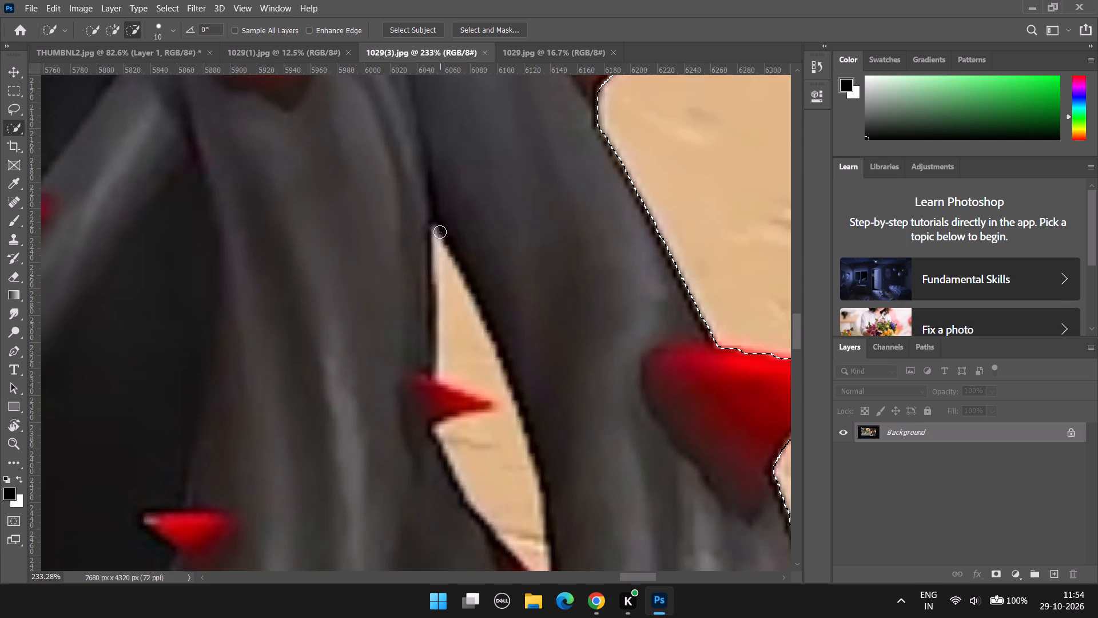
pyautogui.keyDown('alt'); pyautogui.moveTo(437, 236); pyautogui.dragTo(443, 320); pyautogui.keyUp('alt')
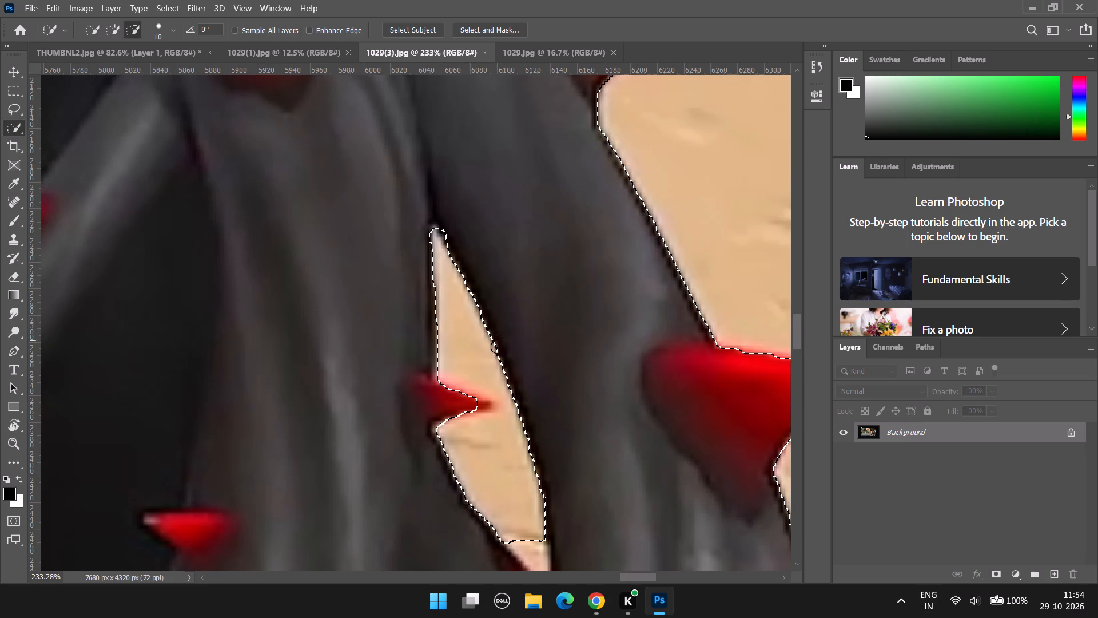
pyautogui.scroll(-1, 492, 382)
pyautogui.moveTo(459, 386); pyautogui.dragTo(488, 393)
# Subtract the rest of the wall in that gap down to the red thorn at its lower end, including leftover patches.
pyautogui.scroll(-12, 527, 397)
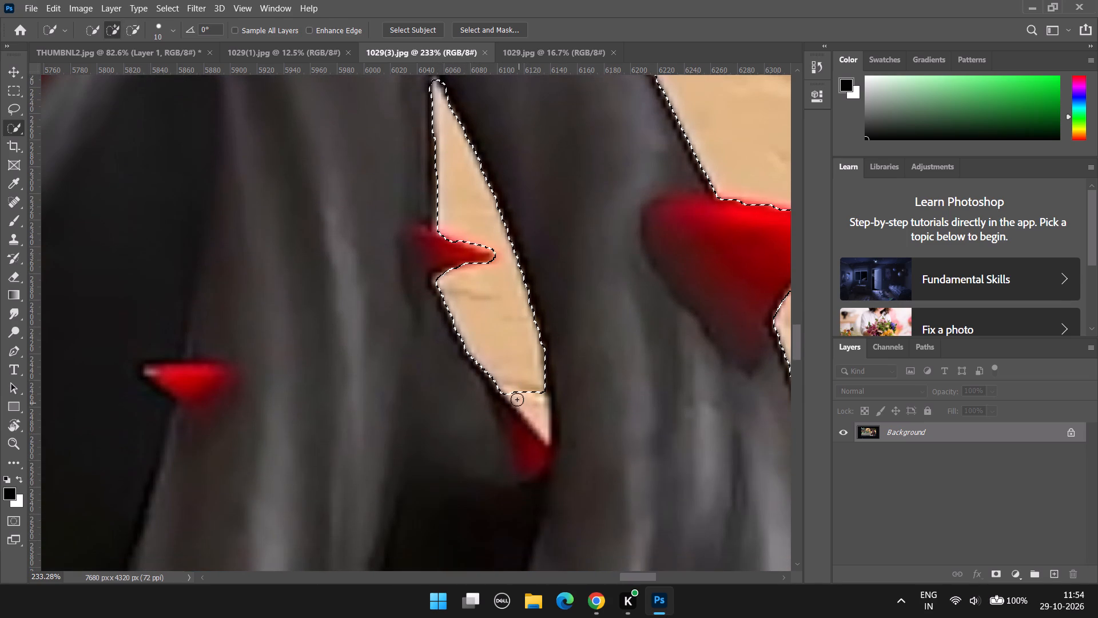
pyautogui.moveTo(516, 394); pyautogui.dragTo(539, 426)
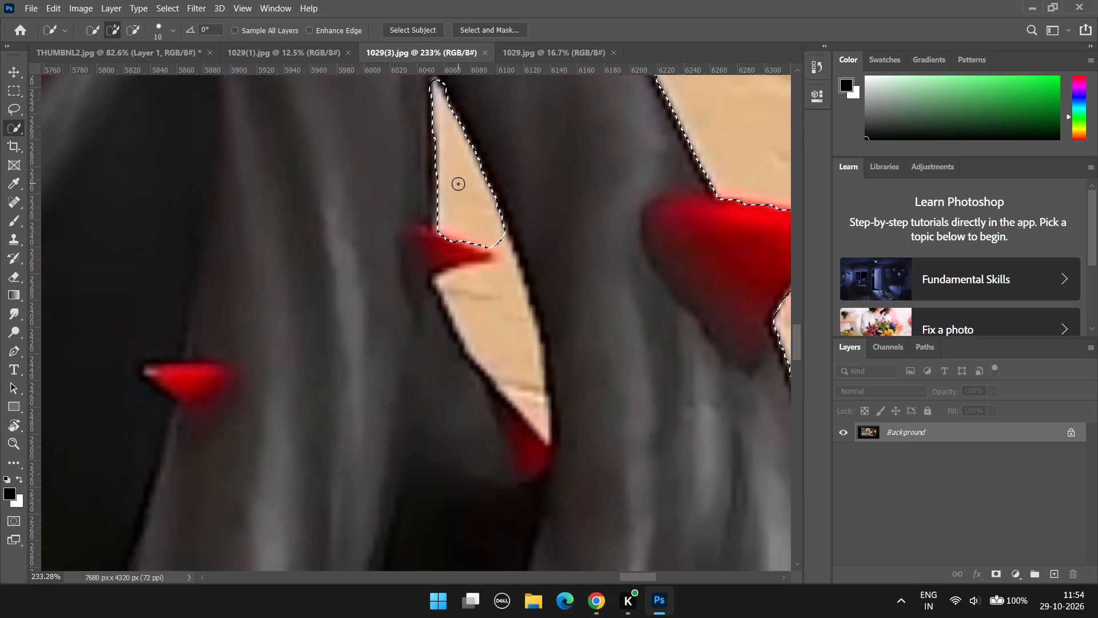
pyautogui.moveTo(491, 242); pyautogui.dragTo(517, 382)
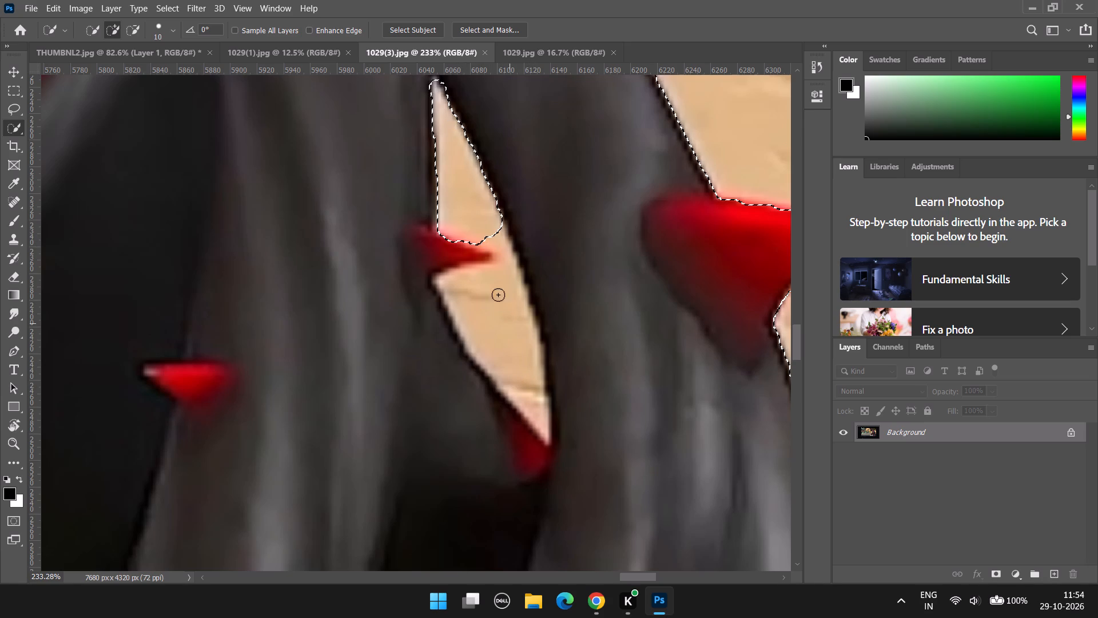
pyautogui.moveTo(477, 240); pyautogui.dragTo(513, 334)
pyautogui.keyDown('alt'); pyautogui.click(478, 267); pyautogui.keyUp('alt')
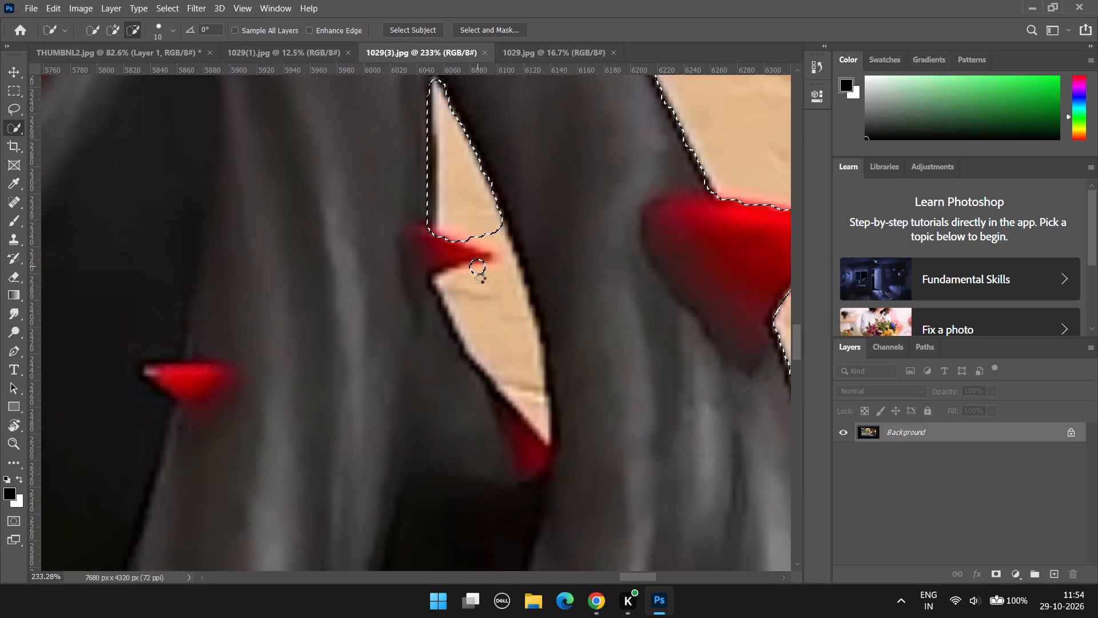
pyautogui.keyDown('alt'); pyautogui.moveTo(482, 274); pyautogui.dragTo(543, 433); pyautogui.keyUp('alt')
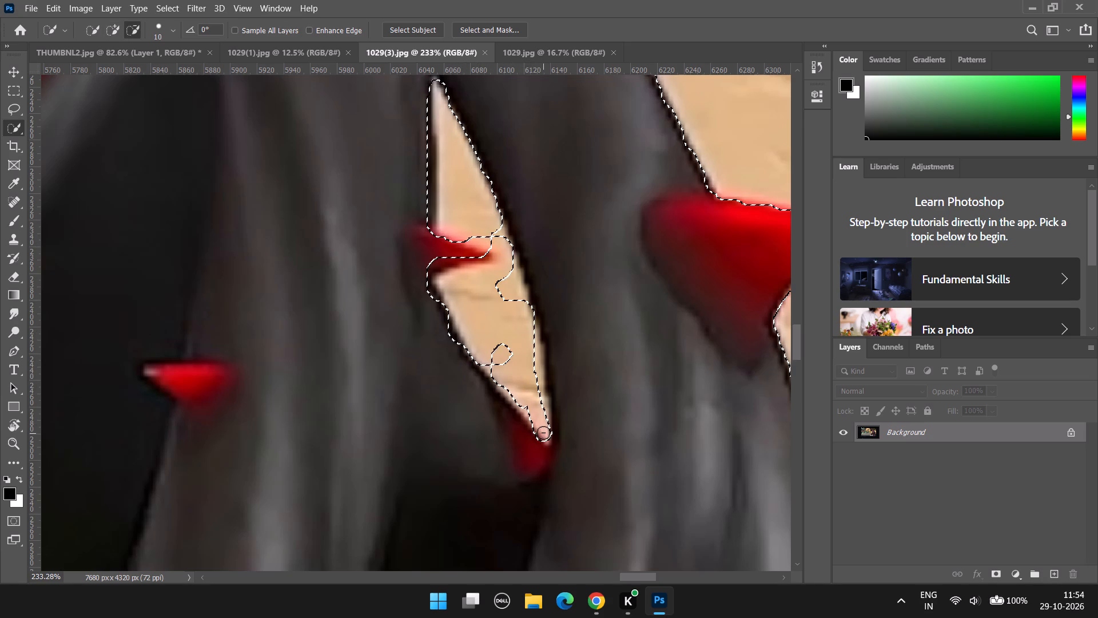
pyautogui.moveTo(486, 341); pyautogui.dragTo(510, 390)
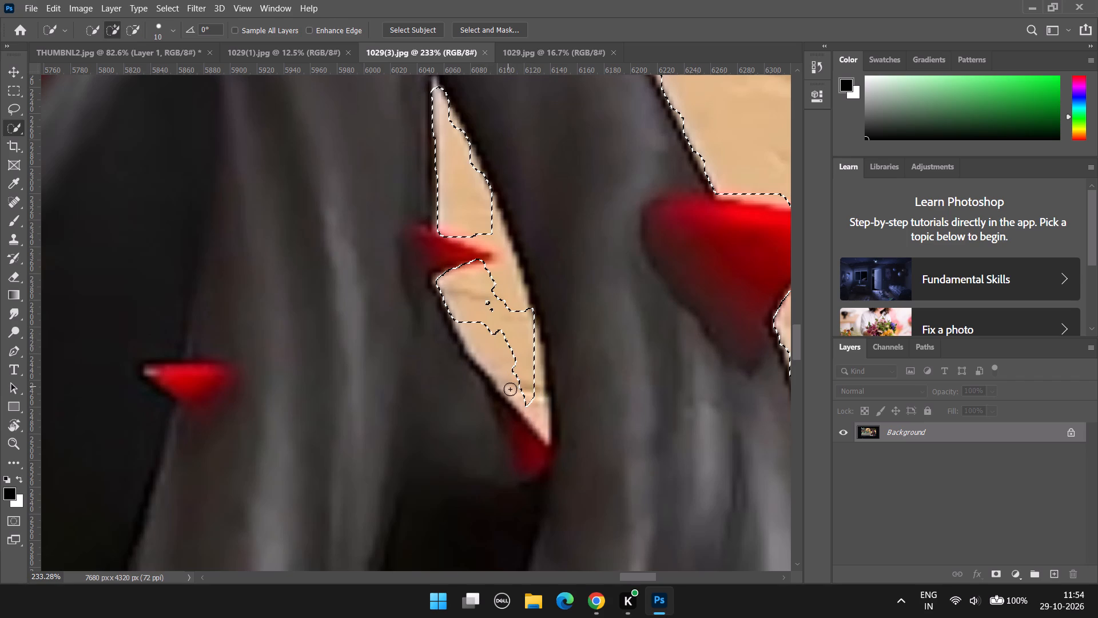
pyautogui.keyDown('alt'); pyautogui.moveTo(544, 434); pyautogui.dragTo(471, 334); pyautogui.keyUp('alt')
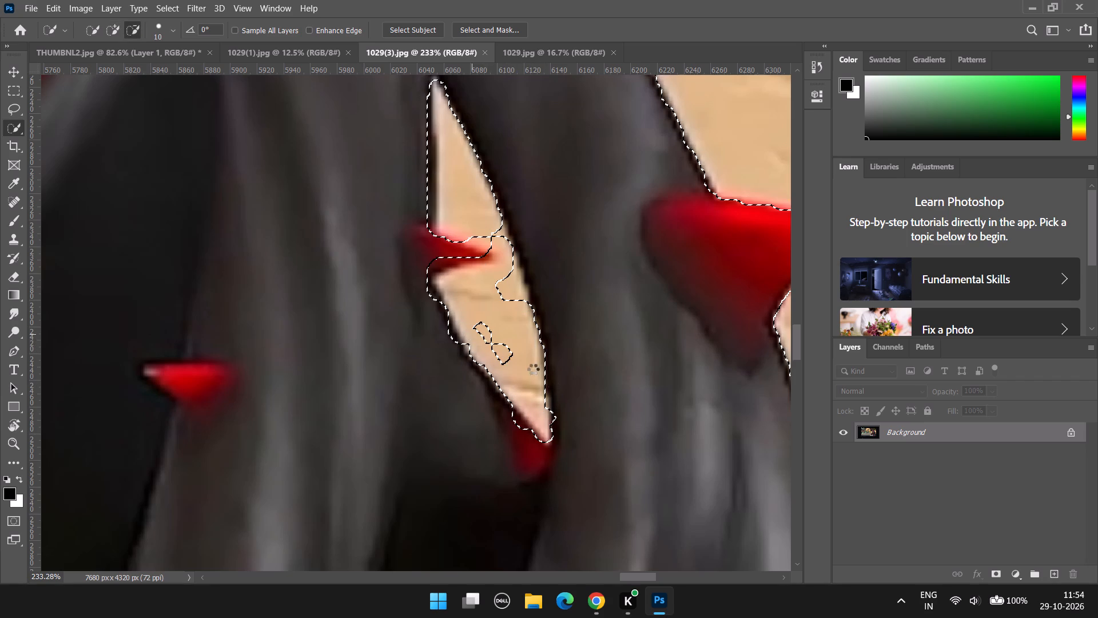
pyautogui.keyDown('alt'); pyautogui.moveTo(483, 330); pyautogui.dragTo(512, 278); pyautogui.keyUp('alt')
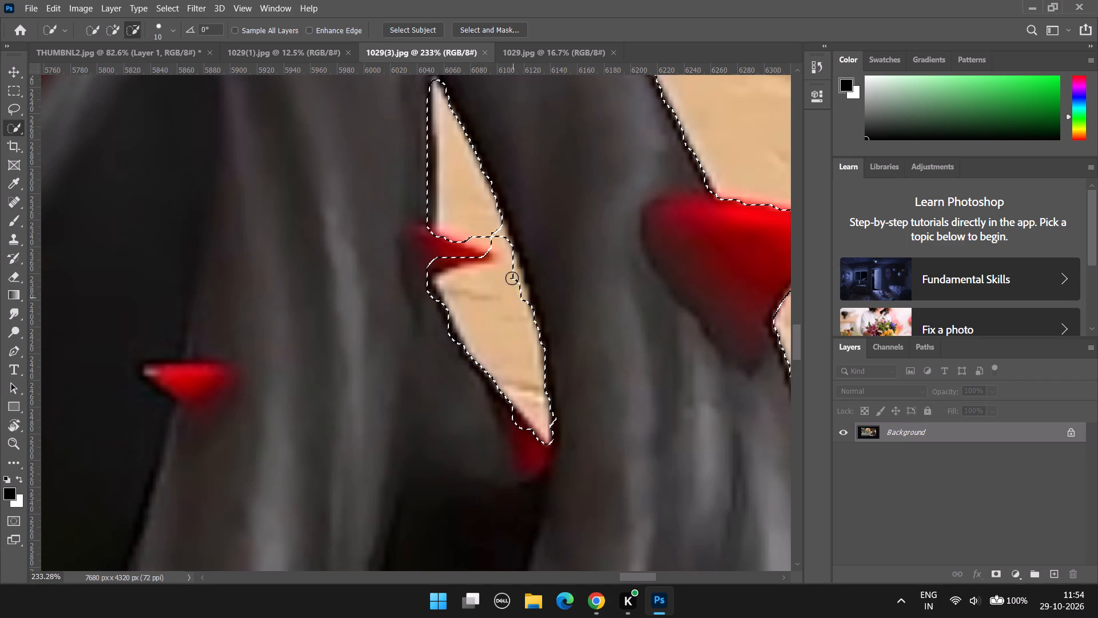
pyautogui.keyDown('alt'); pyautogui.moveTo(512, 278); pyautogui.dragTo(515, 310); pyautogui.keyUp('alt')
# Subtract the narrow triangular wall gap between the lower grey branches, down to its pointed end.
pyautogui.scroll(-8, 505, 308)
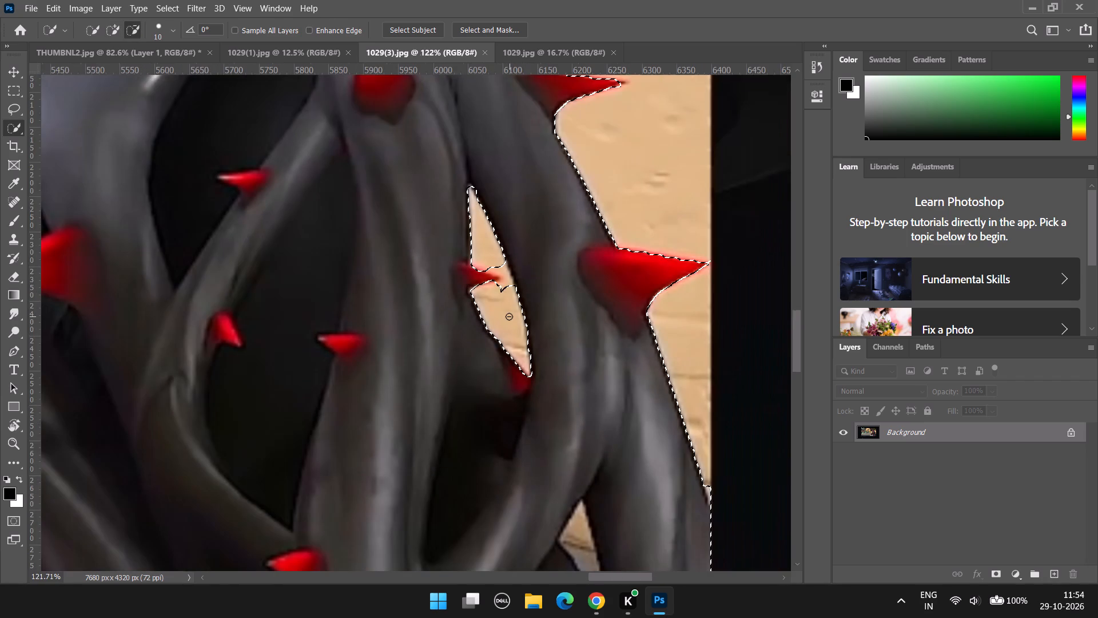
pyautogui.scroll(-8, 511, 315)
pyautogui.scroll(-20, 512, 319)
pyautogui.scroll(-2, 512, 319)
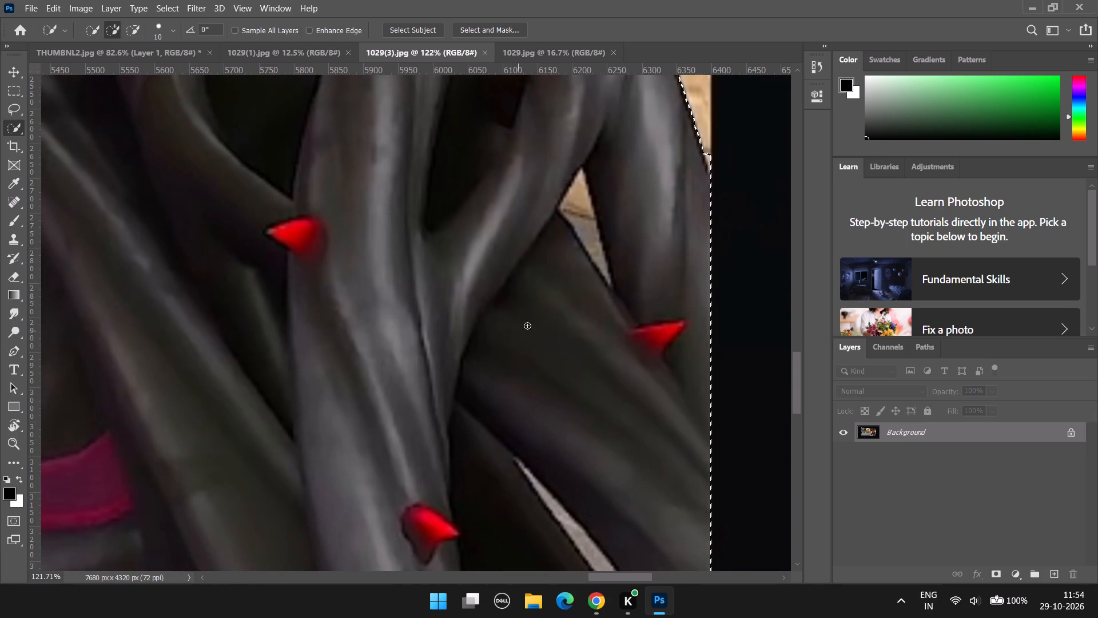
pyautogui.keyDown('alt'); pyautogui.moveTo(566, 205); pyautogui.dragTo(579, 195); pyautogui.keyUp('alt')
pyautogui.keyDown('alt'); pyautogui.doubleClick(580, 194); pyautogui.keyUp('alt')
pyautogui.keyDown('alt'); pyautogui.moveTo(582, 189); pyautogui.dragTo(583, 186); pyautogui.keyUp('alt')
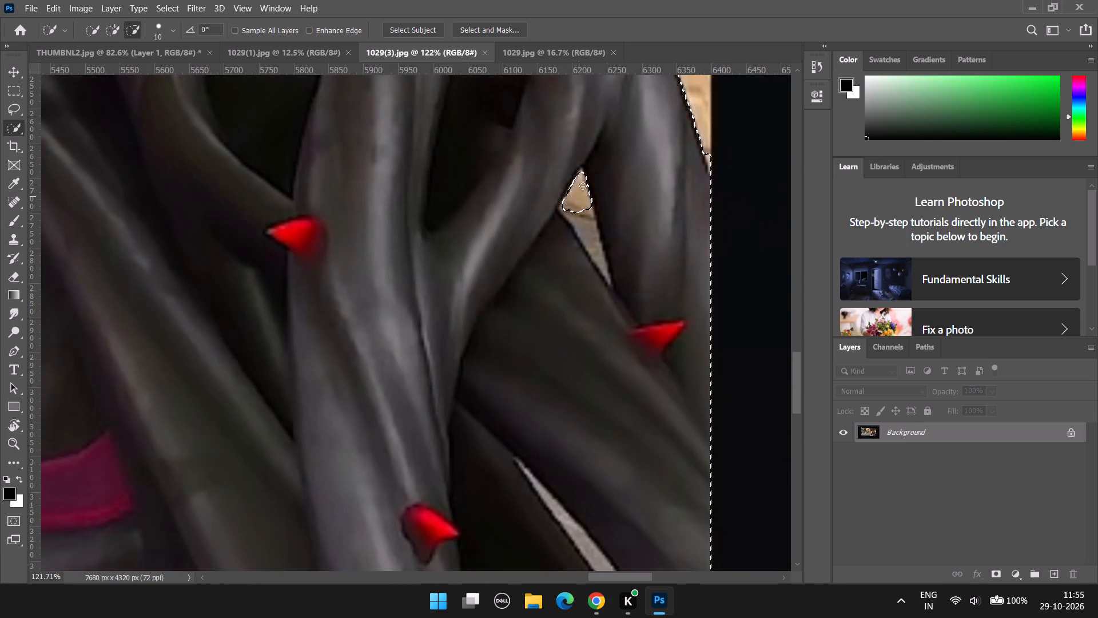
pyautogui.keyDown('alt'); pyautogui.moveTo(583, 186); pyautogui.dragTo(603, 267); pyautogui.keyUp('alt')
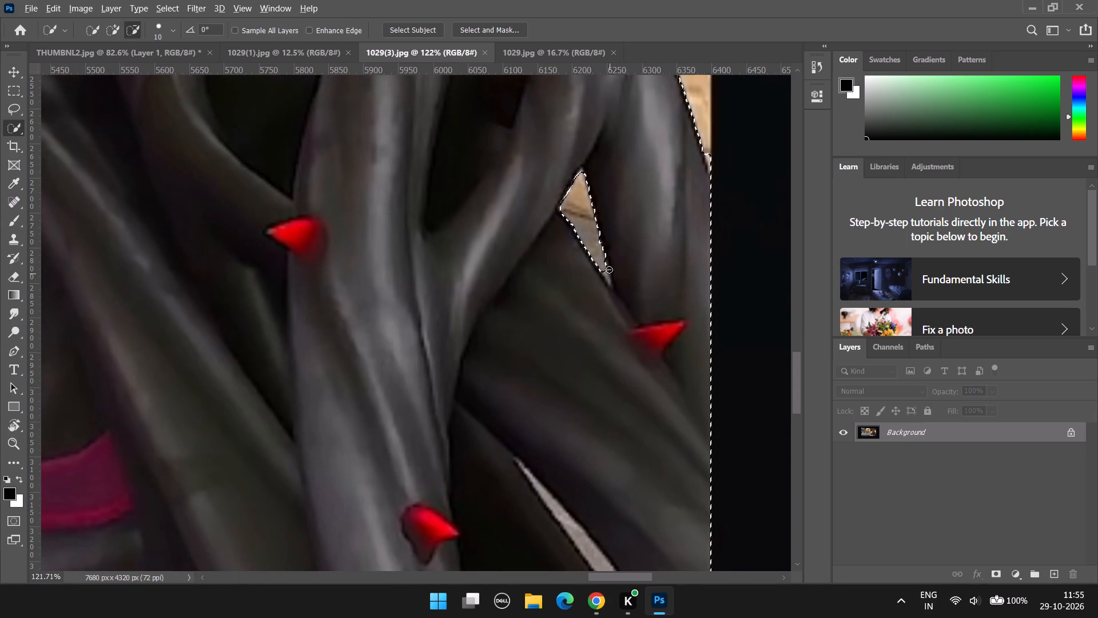
pyautogui.keyDown('alt'); pyautogui.scroll(11, 611, 266); pyautogui.keyUp('alt')
pyautogui.keyDown('alt'); pyautogui.moveTo(589, 278); pyautogui.dragTo(599, 302); pyautogui.keyUp('alt')
# Trim the selection spilling onto the dark area around the game picture's lower corner beside the branches.
pyautogui.scroll(-2, 654, 294)
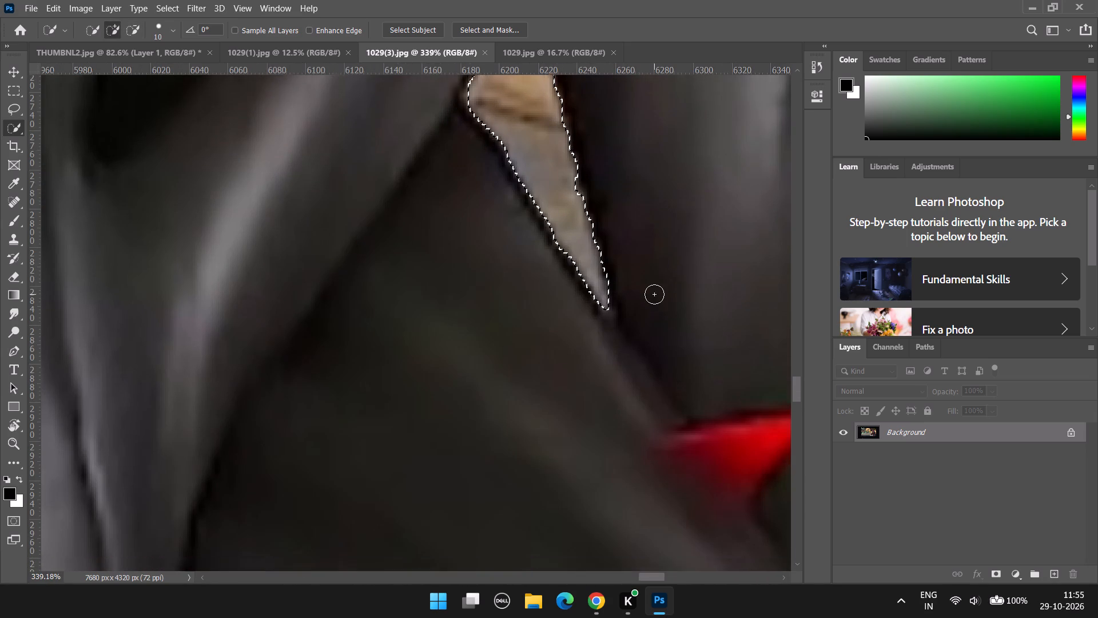
pyautogui.scroll(-3, 654, 294)
pyautogui.keyDown('alt'); pyautogui.scroll(-14, 654, 294); pyautogui.keyUp('alt')
pyautogui.scroll(-15, 640, 365)
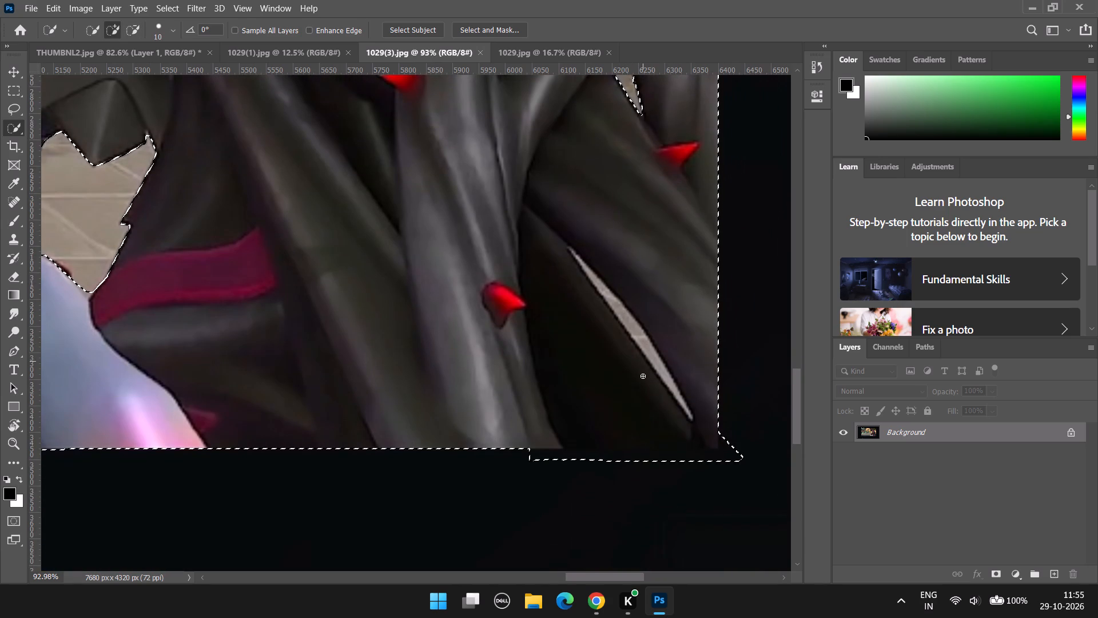
pyautogui.moveTo(526, 465); pyautogui.dragTo(556, 468)
pyautogui.keyDown('alt'); pyautogui.moveTo(515, 461); pyautogui.dragTo(734, 451); pyautogui.keyUp('alt')
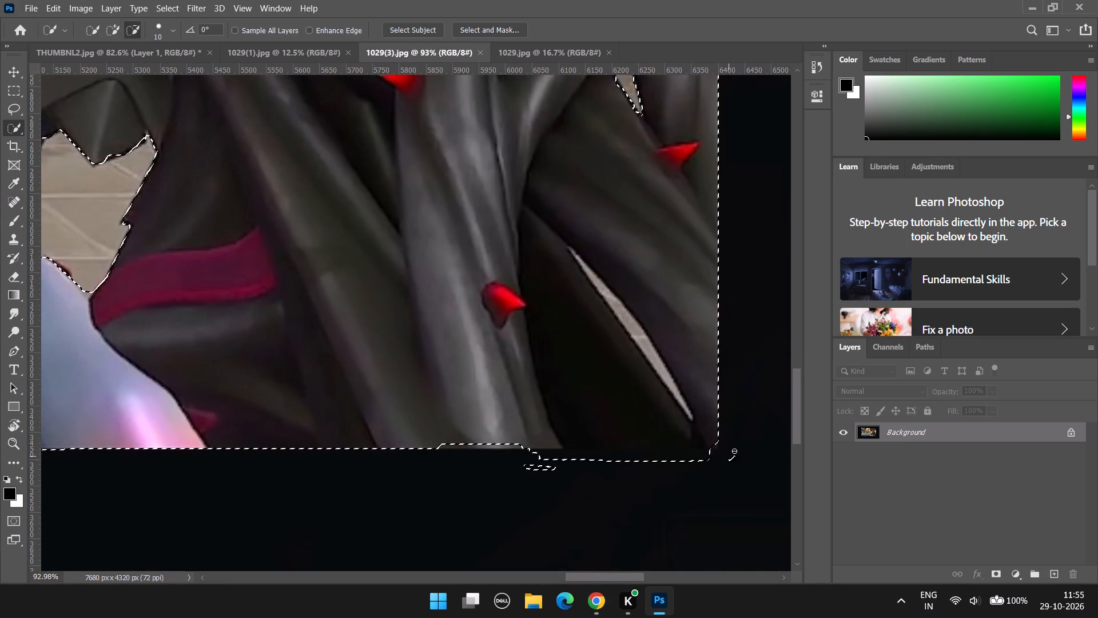
pyautogui.keyDown('alt'); pyautogui.moveTo(734, 451); pyautogui.dragTo(577, 469); pyautogui.keyUp('alt')
# Copy the selected Blackthorn Vandal onto its own new layer.
pyautogui.scroll(-9, 401, 394)
pyautogui.keyDown('alt'); pyautogui.scroll(-8, 403, 394); pyautogui.keyUp('alt')
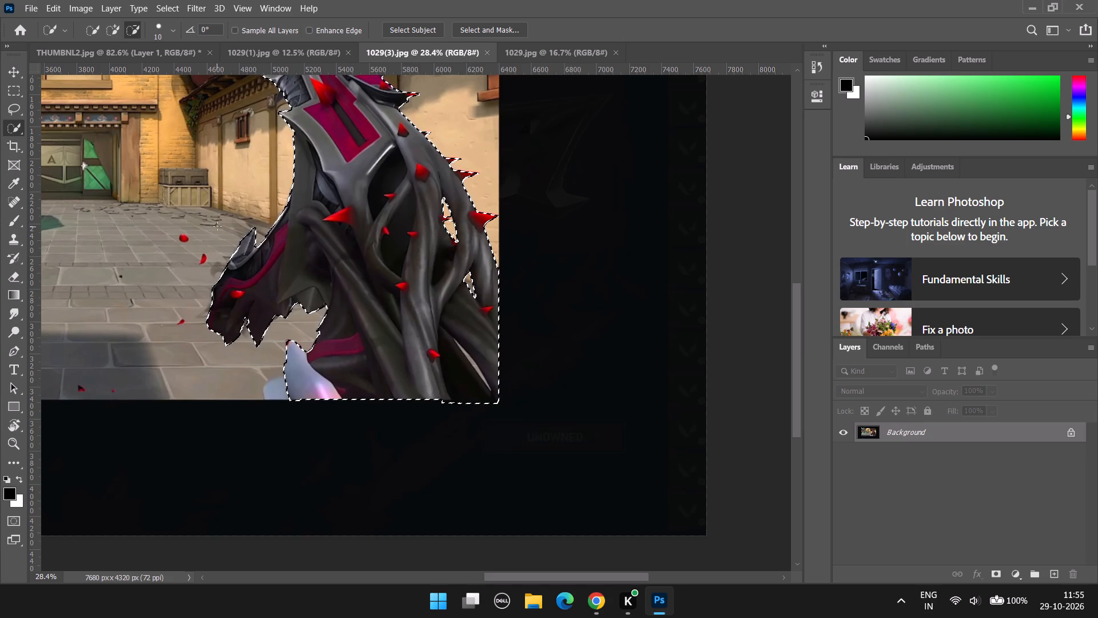
pyautogui.keyDown('alt'); pyautogui.scroll(-6, 217, 225); pyautogui.keyUp('alt')
pyautogui.keyDown('alt'); pyautogui.scroll(5, 556, 239); pyautogui.keyUp('alt')
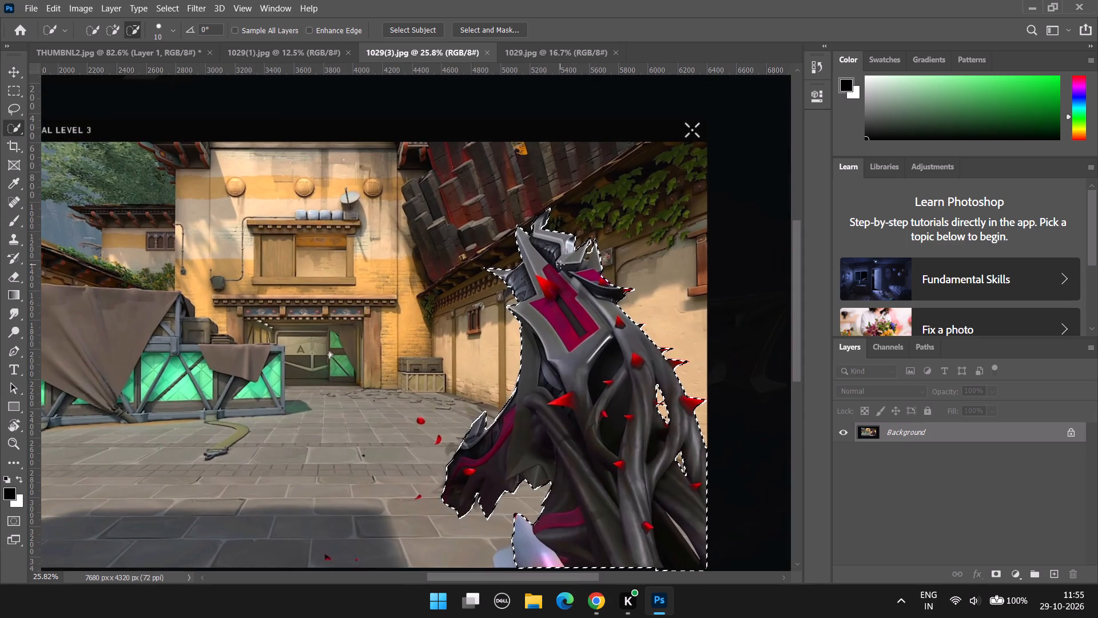
pyautogui.keyDown('alt'); pyautogui.scroll(10, 549, 197); pyautogui.keyUp('alt')
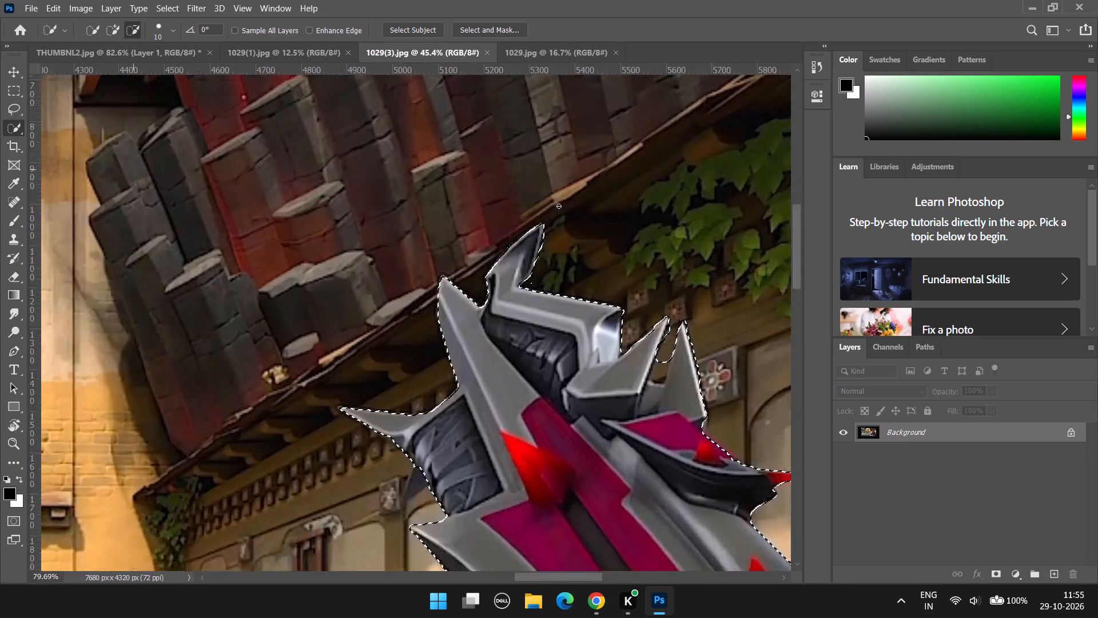
pyautogui.keyDown('alt'); pyautogui.scroll(8, 559, 206); pyautogui.keyUp('alt')
pyautogui.keyDown('alt'); pyautogui.scroll(-20, 560, 216); pyautogui.keyUp('alt')
pyautogui.keyDown('alt'); pyautogui.scroll(-1, 560, 216); pyautogui.keyUp('alt')
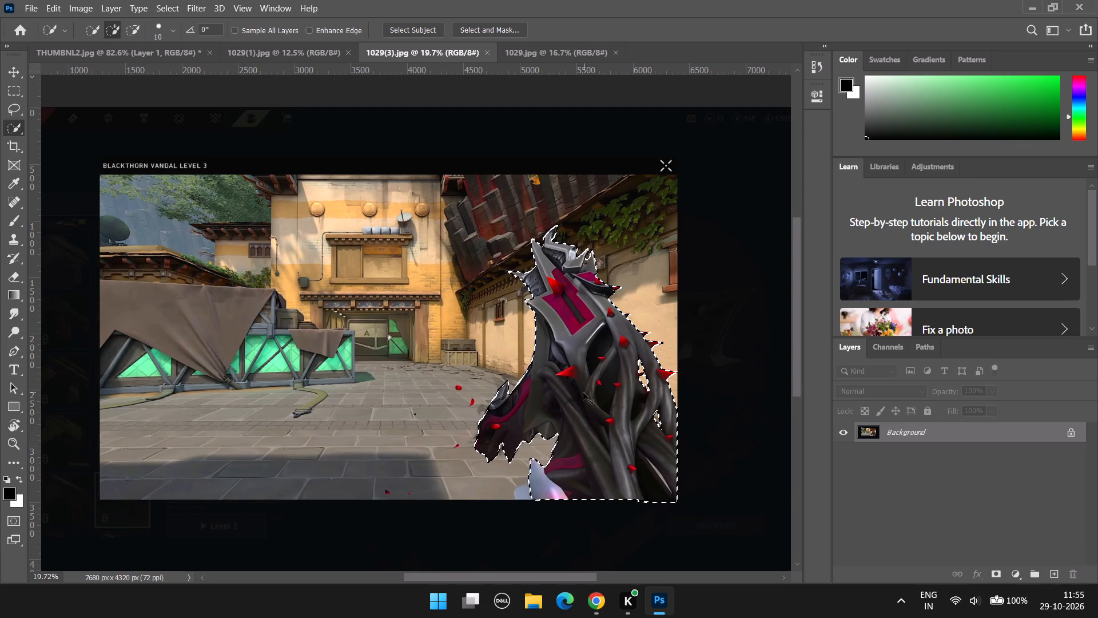
pyautogui.hotkey('ctrl', 'j')
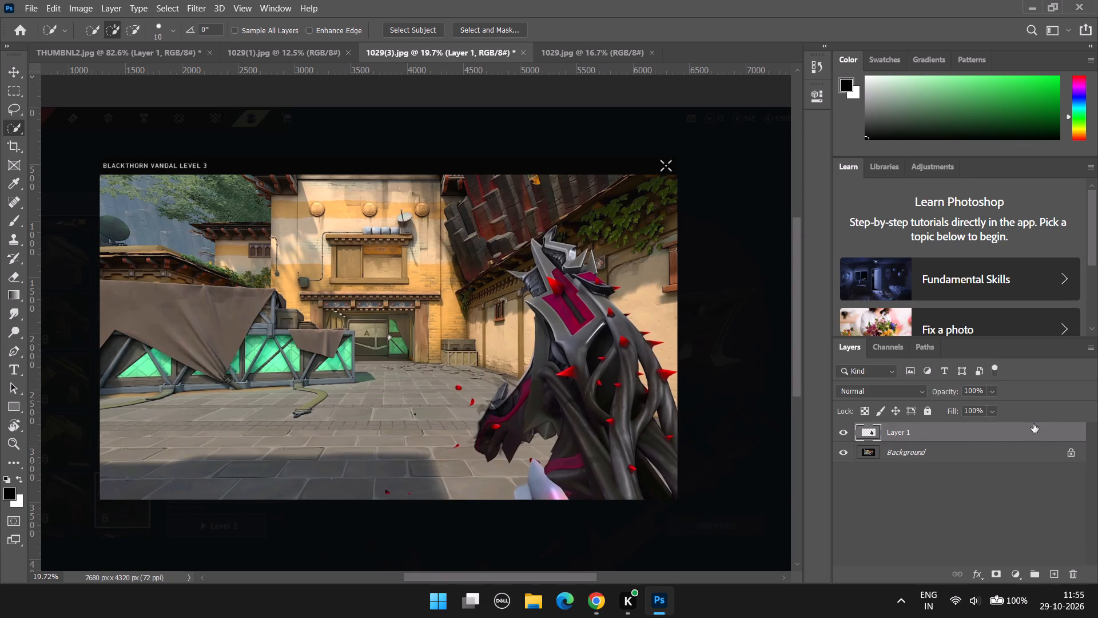
# Convert the new Vandal cutout layer to a smart object.
pyautogui.rightClick(968, 423)
pyautogui.rightClick(972, 429)
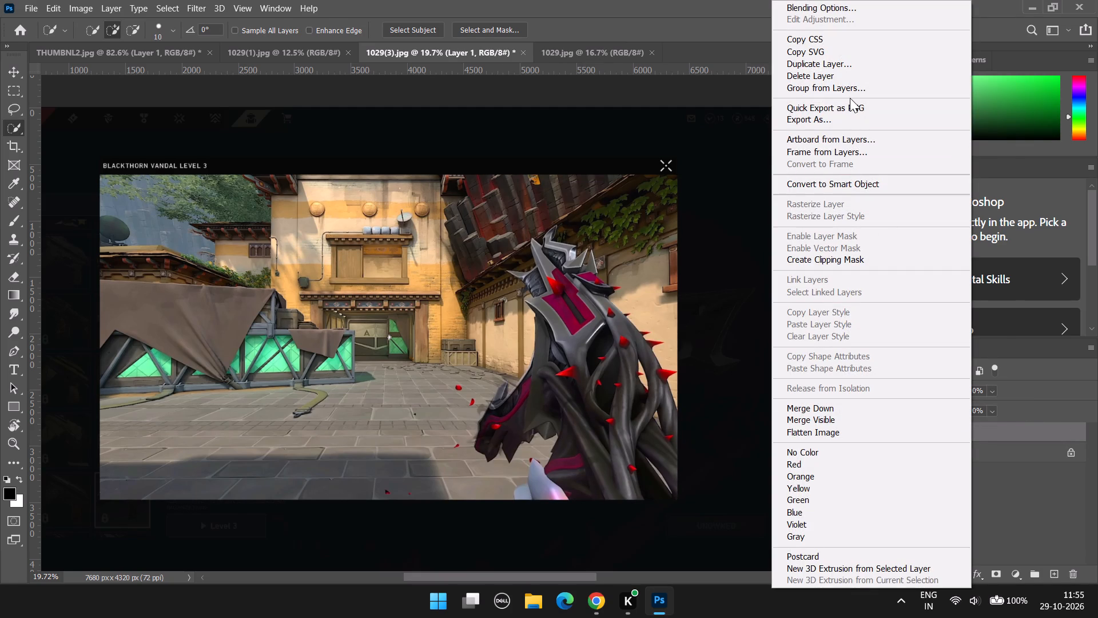
pyautogui.click(852, 184)
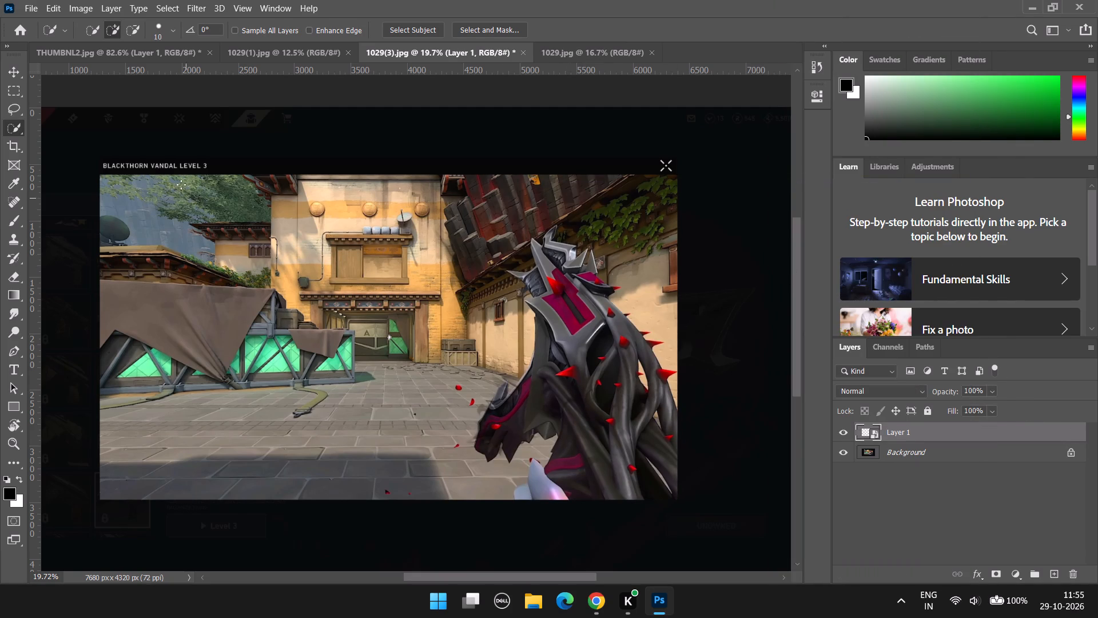
# Bring the Vandal cutout into THUMBNL2.jpg, placing it over the courtyard background.
pyautogui.click(9, 71)
pyautogui.click(576, 319)
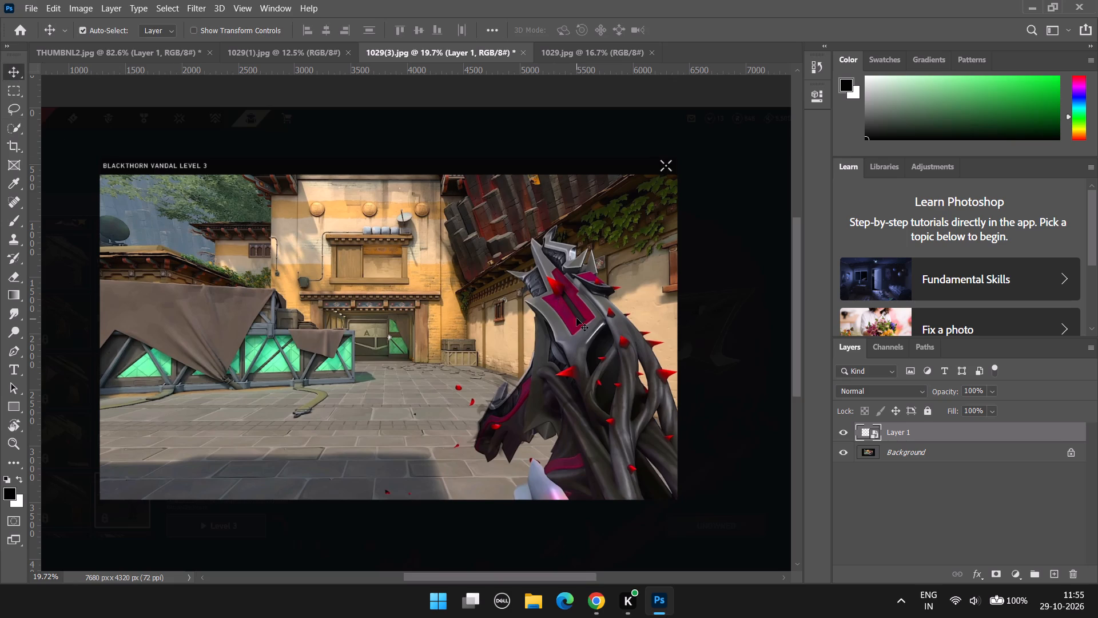
pyautogui.moveTo(576, 318); pyautogui.dragTo(538, 367)
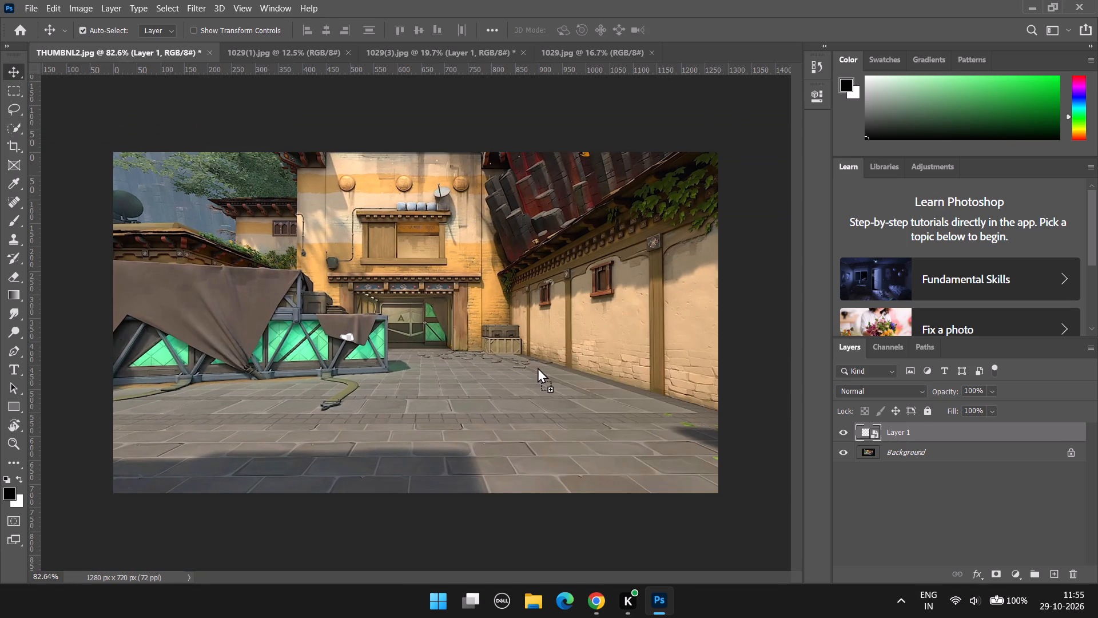
pyautogui.moveTo(538, 367); pyautogui.dragTo(607, 377)
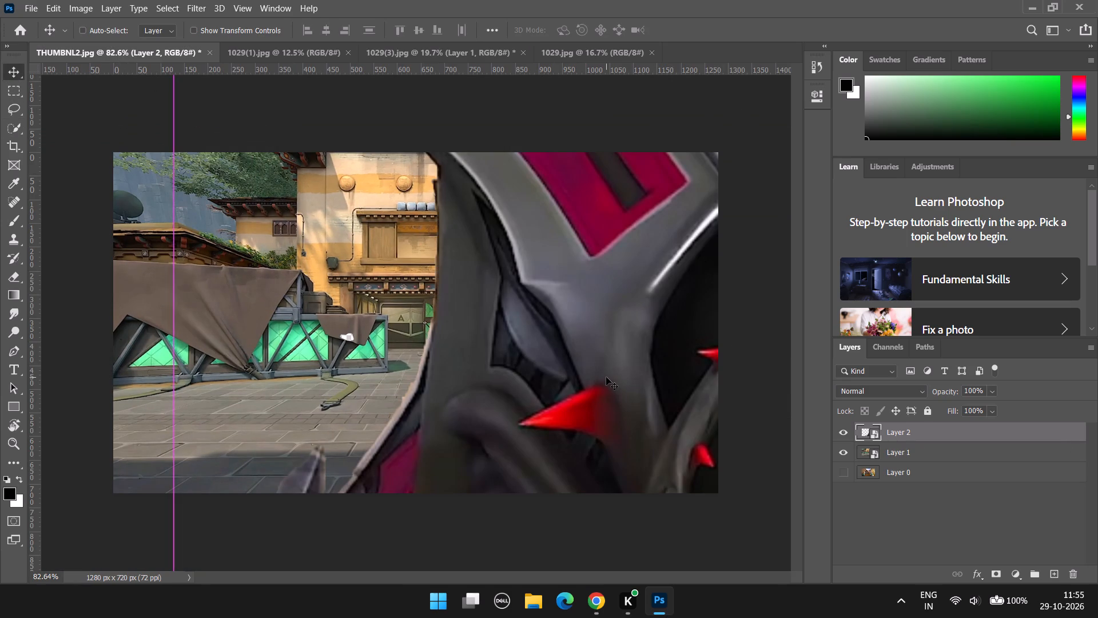
# Scale the Blackthorn Vandal cutout down to about 17% and place it over the canvas's lower right area.
pyautogui.hotkey('ctrl', 't')
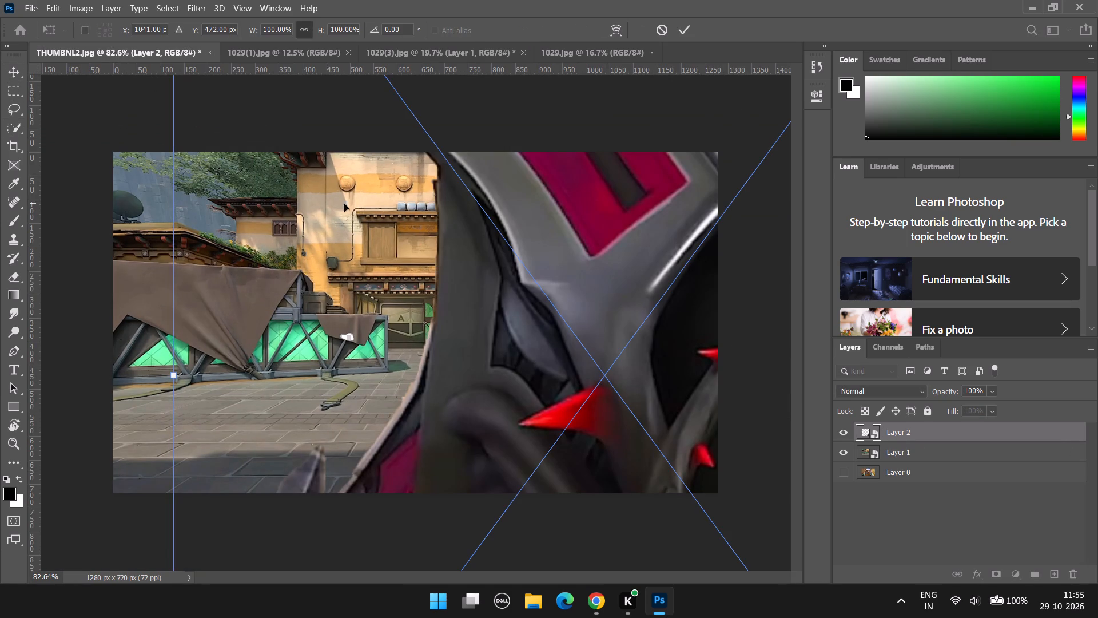
pyautogui.keyDown('alt'); pyautogui.scroll(-16, 423, 267); pyautogui.keyUp('alt')
pyautogui.click(364, 202)
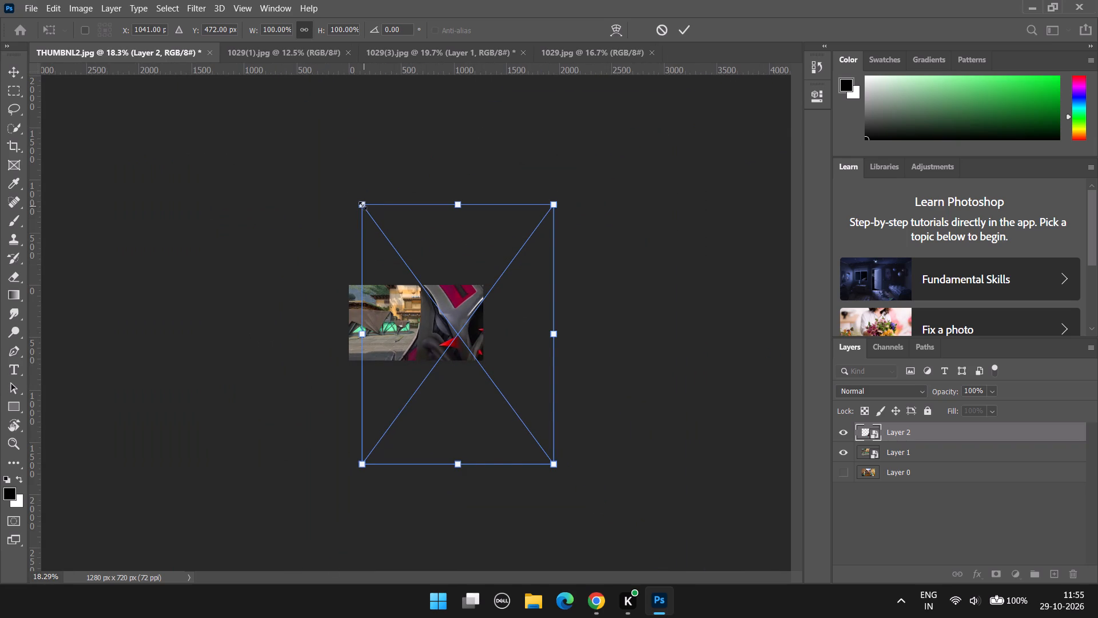
pyautogui.moveTo(361, 205); pyautogui.dragTo(482, 344)
pyautogui.moveTo(506, 391); pyautogui.dragTo(449, 328)
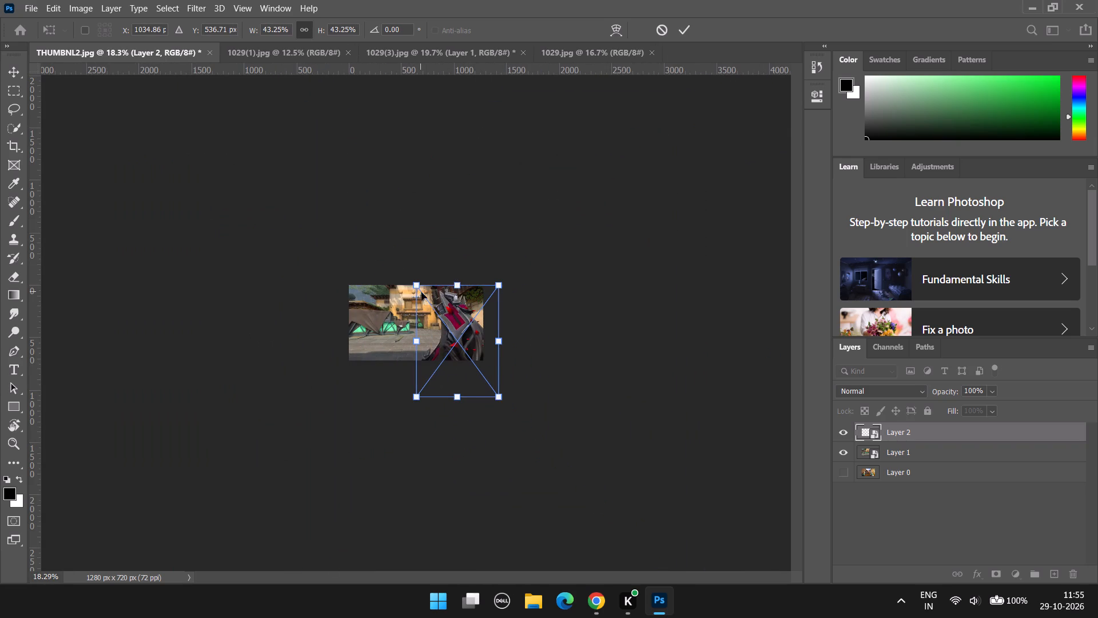
pyautogui.moveTo(416, 287); pyautogui.dragTo(467, 350)
pyautogui.moveTo(470, 370); pyautogui.dragTo(444, 320)
pyautogui.moveTo(477, 371); pyautogui.dragTo(460, 339)
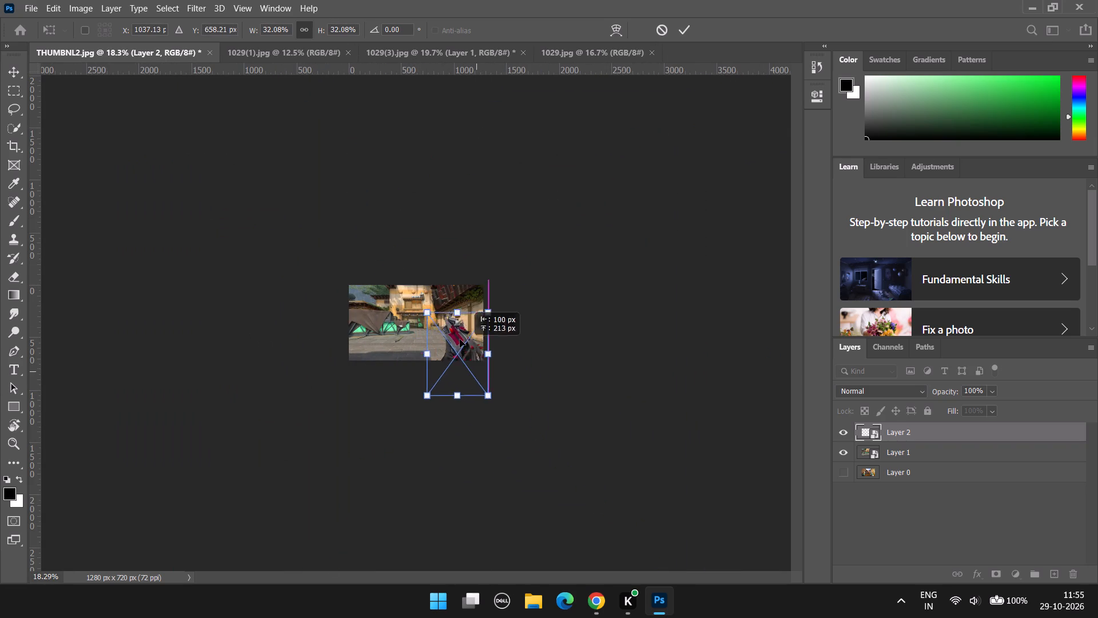
pyautogui.moveTo(460, 339); pyautogui.dragTo(458, 336)
pyautogui.click(458, 335)
pyautogui.moveTo(457, 331); pyautogui.dragTo(460, 324)
pyautogui.moveTo(415, 279); pyautogui.dragTo(451, 328)
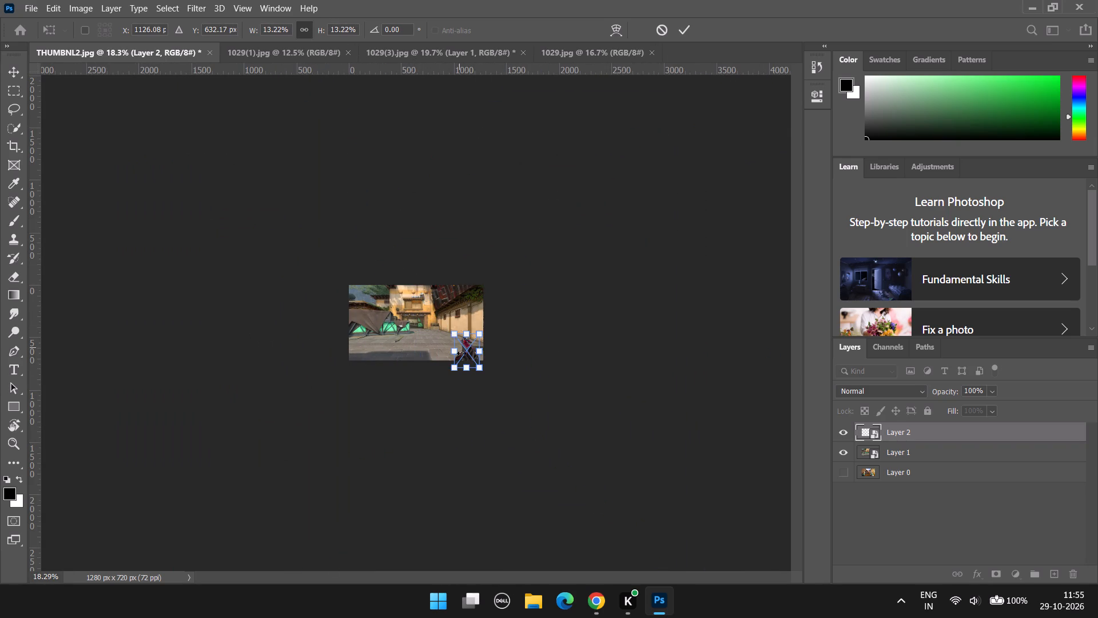
pyautogui.moveTo(460, 352); pyautogui.dragTo(453, 338)
# Fit the Vandal cutout into the canvas's lower right corner, enlarge it to about 26%, and shift it slightly left.
pyautogui.keyDown('alt'); pyautogui.scroll(9, 375, 332); pyautogui.keyUp('alt')
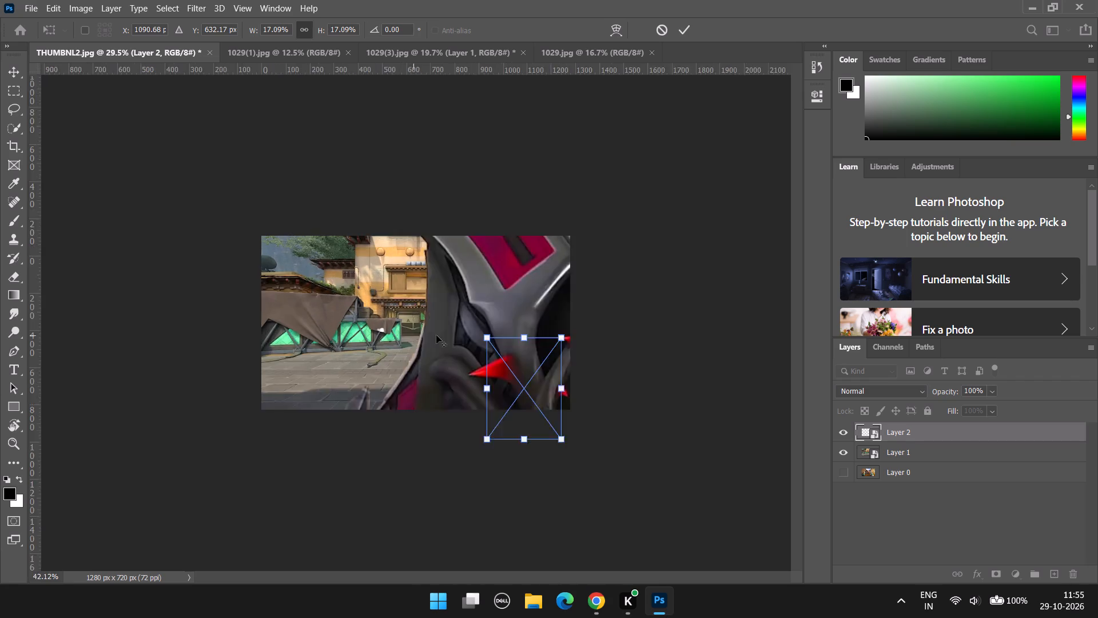
pyautogui.keyDown('alt'); pyautogui.scroll(8, 436, 335); pyautogui.keyUp('alt')
pyautogui.moveTo(651, 445); pyautogui.dragTo(615, 298)
pyautogui.click(654, 445)
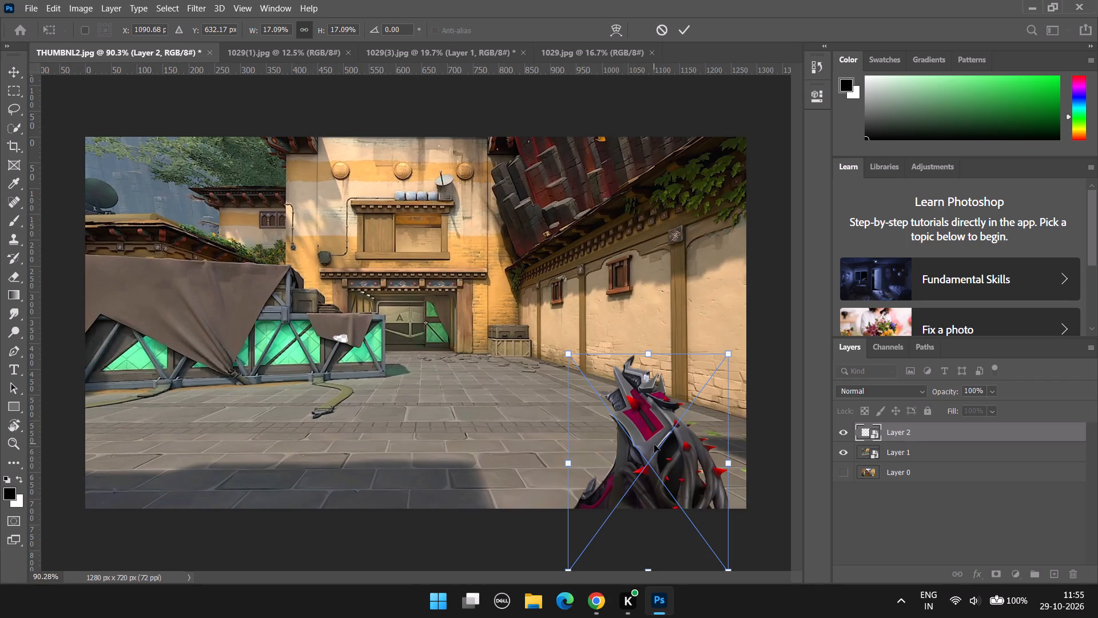
pyautogui.moveTo(657, 474); pyautogui.dragTo(675, 410)
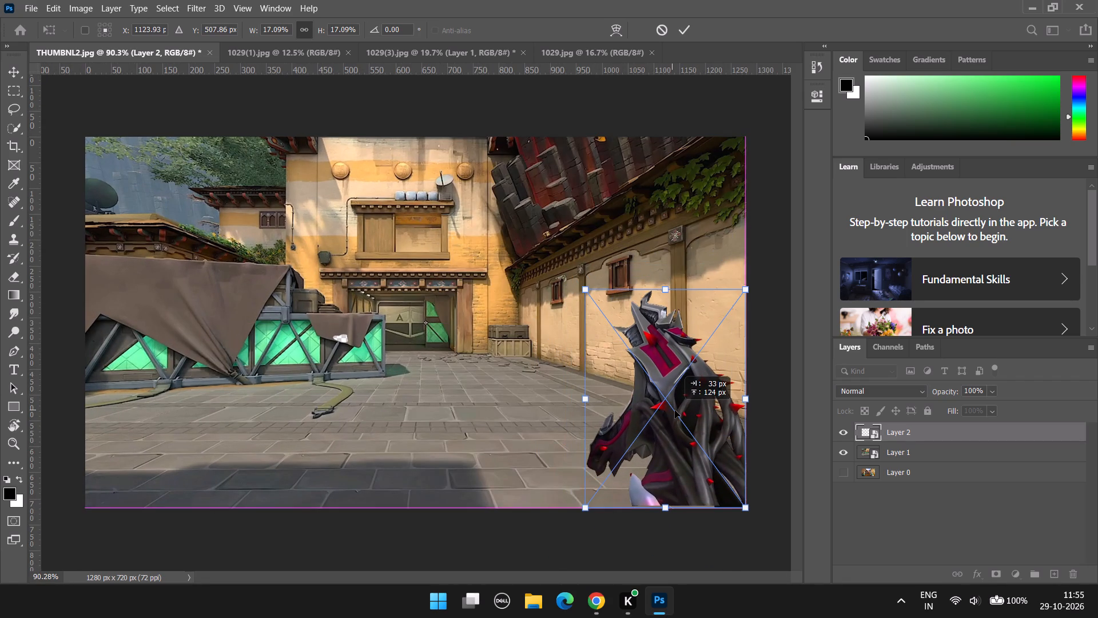
pyautogui.moveTo(675, 410); pyautogui.dragTo(675, 410)
pyautogui.moveTo(583, 288); pyautogui.dragTo(417, 237)
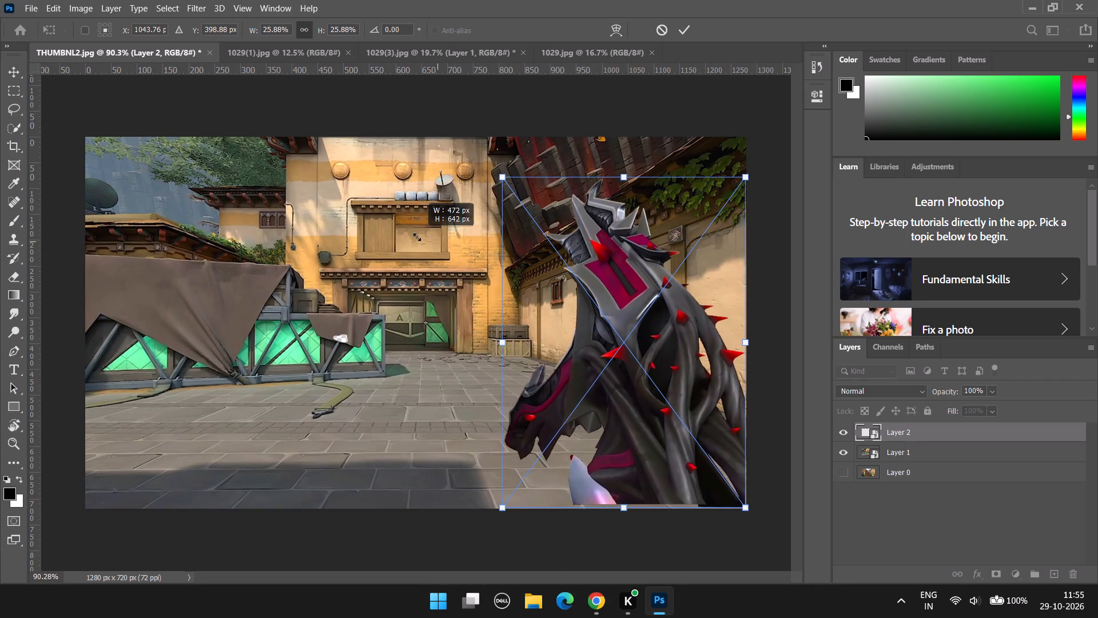
pyautogui.moveTo(417, 237); pyautogui.dragTo(417, 236)
pyautogui.moveTo(646, 346); pyautogui.dragTo(616, 348)
# Examine the gap between the cutout's thorny branches up close.
pyautogui.keyDown('alt'); pyautogui.scroll(11, 654, 352); pyautogui.keyUp('alt')
pyautogui.keyDown('alt'); pyautogui.scroll(9, 760, 373); pyautogui.keyUp('alt')
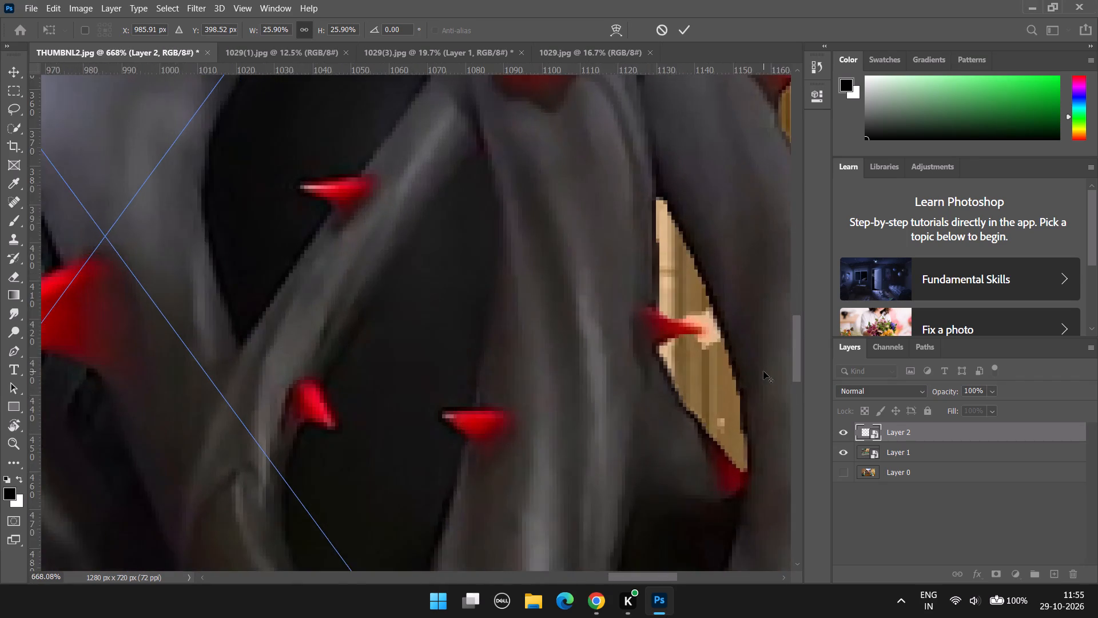
pyautogui.keyDown('alt'); pyautogui.scroll(6, 763, 371); pyautogui.keyUp('alt')
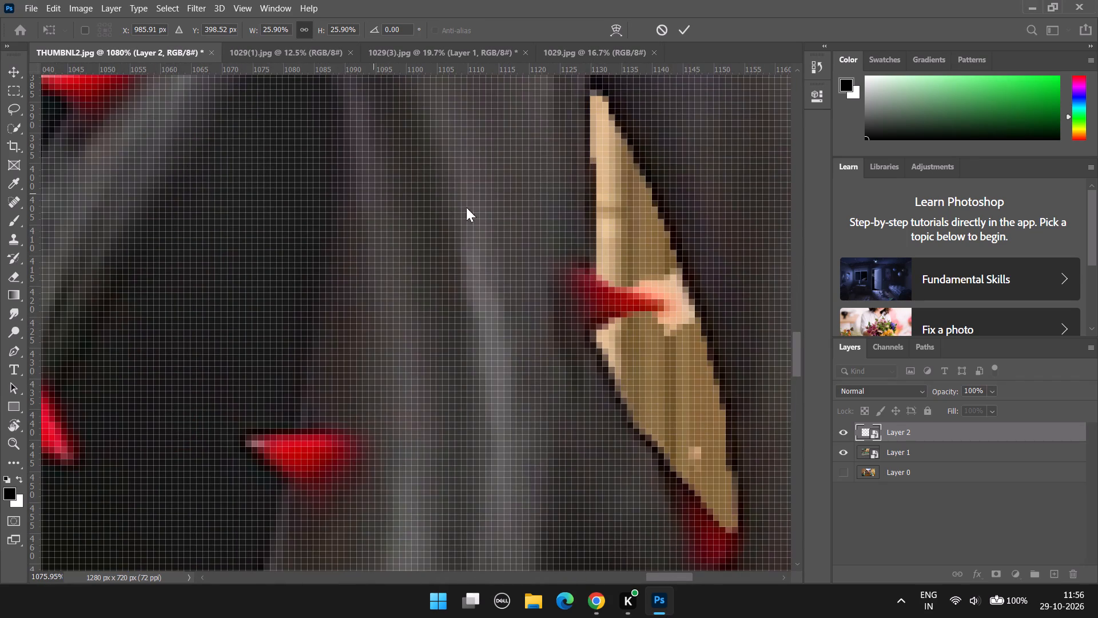
pyautogui.press('e')
pyautogui.keyDown('alt'); pyautogui.scroll(-10, 648, 274); pyautogui.keyUp('alt')
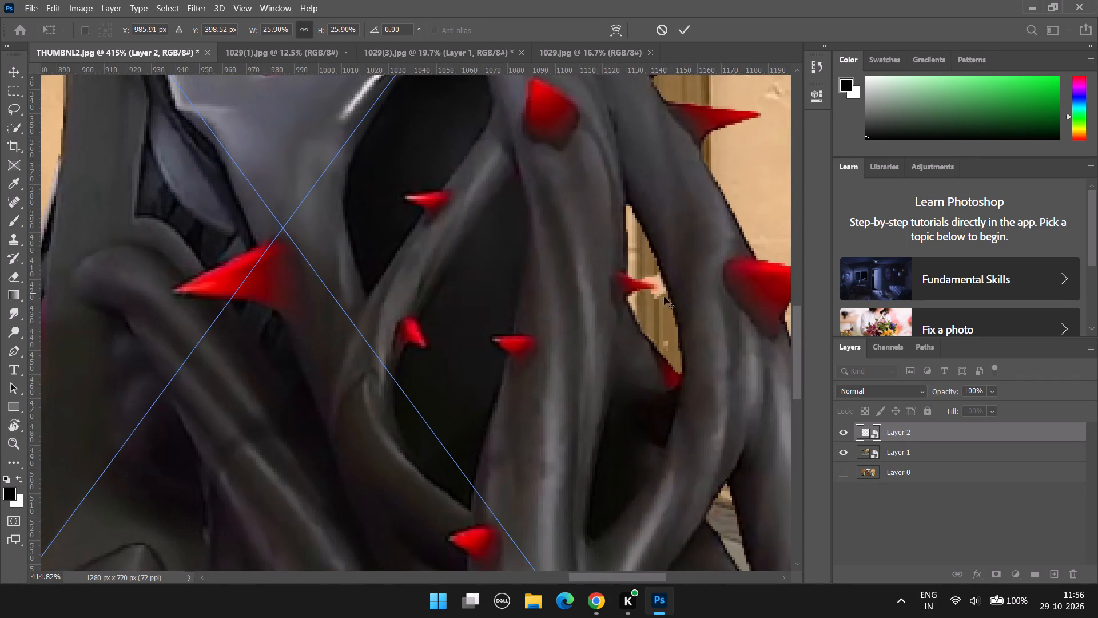
pyautogui.keyDown('alt'); pyautogui.scroll(-12, 662, 319); pyautogui.keyUp('alt')
pyautogui.keyDown('alt'); pyautogui.scroll(-3, 666, 377); pyautogui.keyUp('alt')
# Align the Vandal cutout with the canvas's right edge, scale it to about 25.6%, and apply the transform.
pyautogui.moveTo(641, 393); pyautogui.dragTo(655, 389)
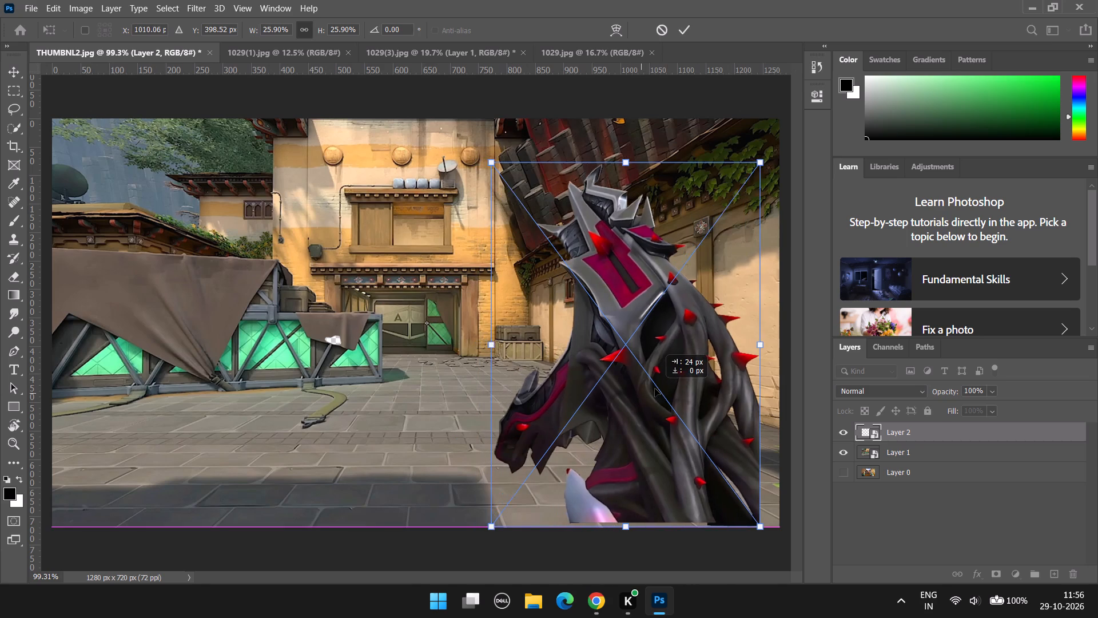
pyautogui.moveTo(655, 389); pyautogui.dragTo(670, 399)
pyautogui.moveTo(512, 171); pyautogui.dragTo(486, 169)
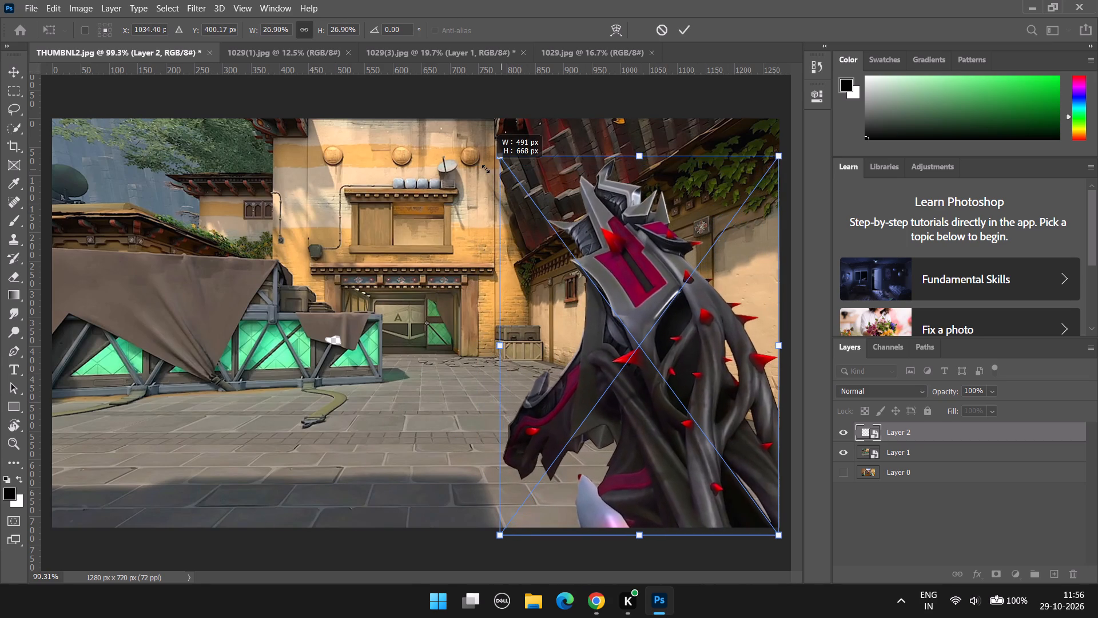
pyautogui.moveTo(486, 169); pyautogui.dragTo(470, 168)
pyautogui.click(617, 282)
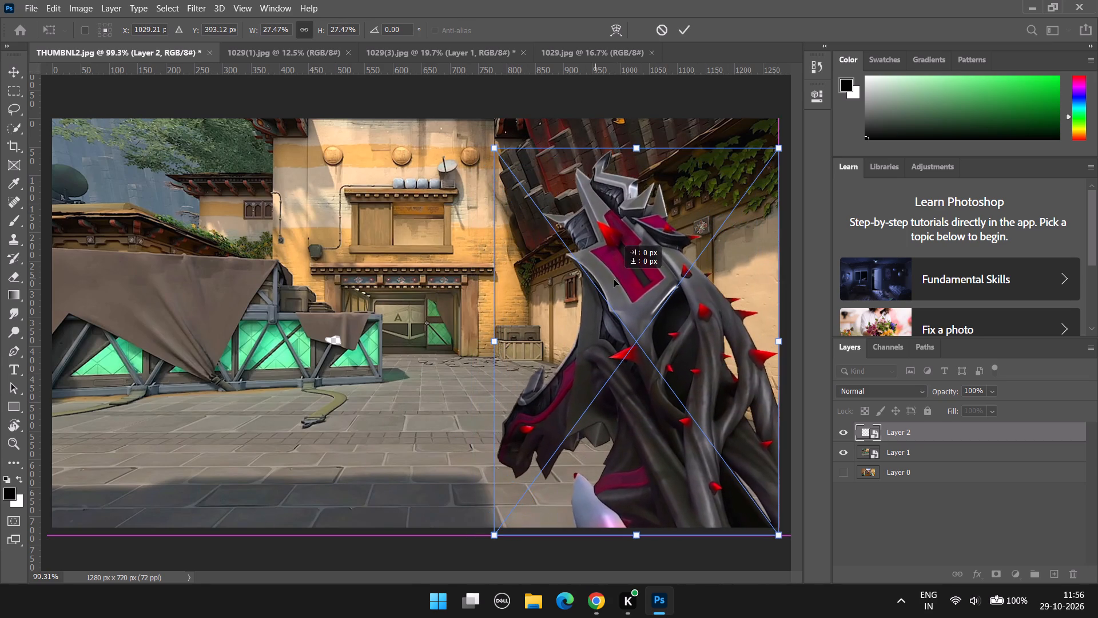
pyautogui.keyDown('alt'); pyautogui.scroll(-7, 486, 362); pyautogui.keyUp('alt')
pyautogui.click(450, 225)
pyautogui.moveTo(450, 225); pyautogui.dragTo(459, 238)
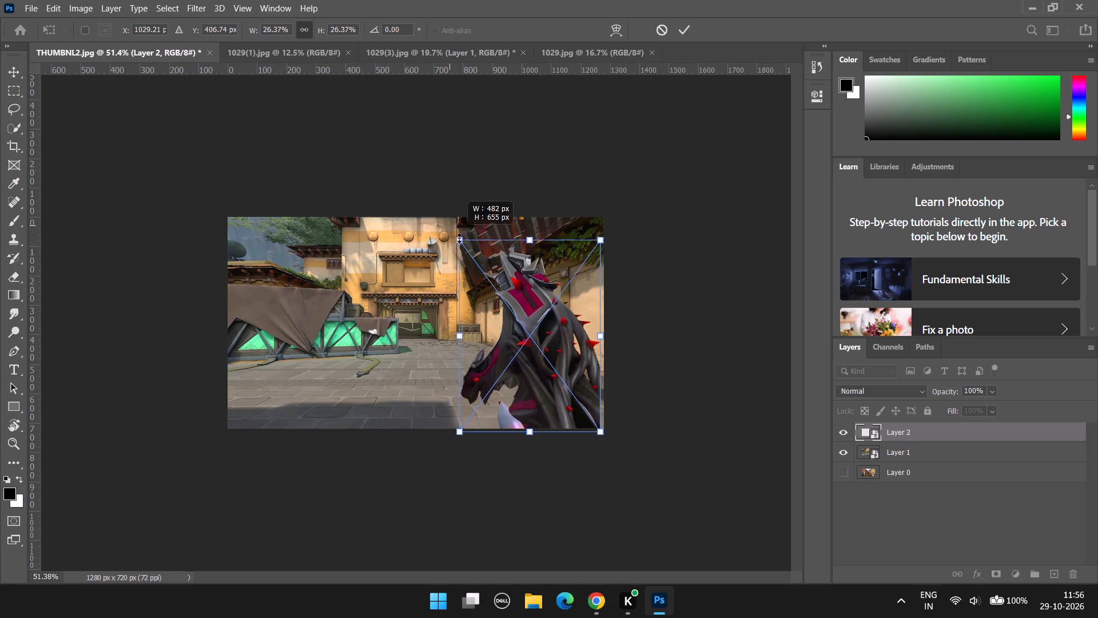
pyautogui.moveTo(459, 238); pyautogui.dragTo(460, 239)
pyautogui.click(557, 319)
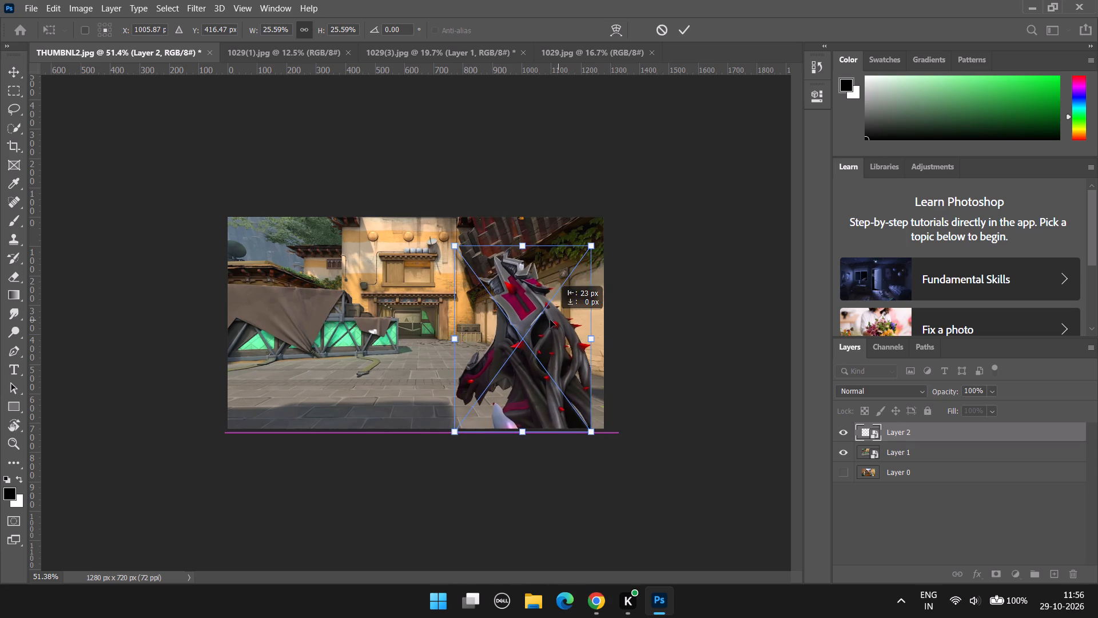
pyautogui.click(683, 33)
# Rasterize the Vandal cutout's smart object layer so that the Eraser can edit it.
pyautogui.keyDown('alt'); pyautogui.scroll(-6, 632, 354); pyautogui.keyUp('alt')
pyautogui.keyDown('alt'); pyautogui.scroll(13, 534, 367); pyautogui.keyUp('alt')
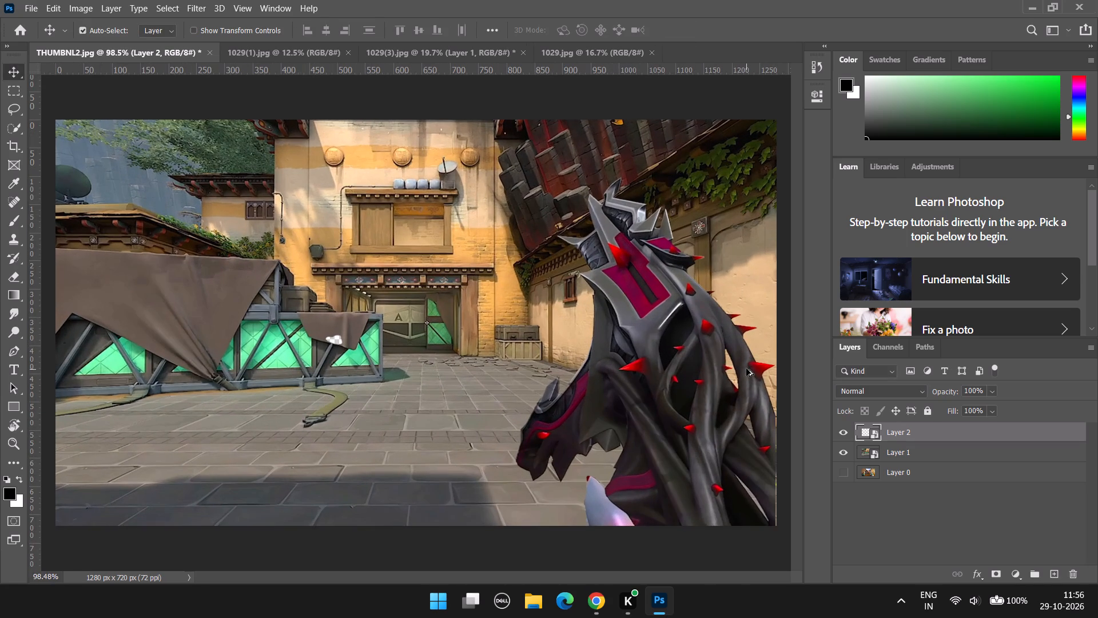
pyautogui.scroll(-5, 628, 525)
pyautogui.keyDown('alt'); pyautogui.scroll(-6, 546, 500); pyautogui.keyUp('alt')
pyautogui.keyDown('alt'); pyautogui.scroll(7, 643, 443); pyautogui.keyUp('alt')
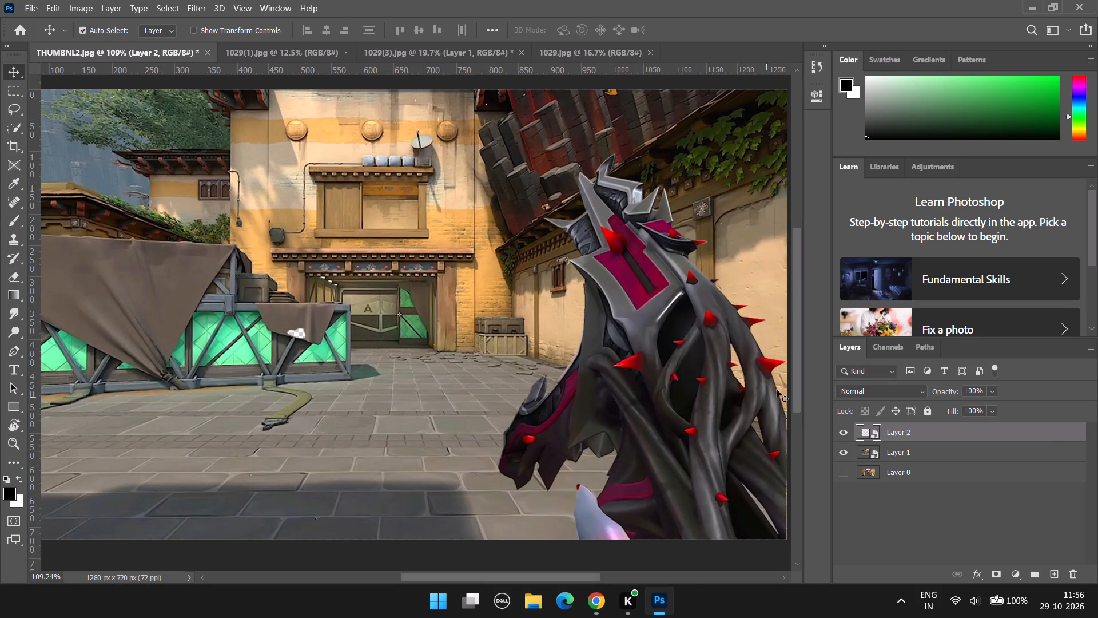
pyautogui.keyDown('alt'); pyautogui.scroll(-4, 767, 402); pyautogui.keyUp('alt')
pyautogui.keyDown('alt'); pyautogui.scroll(10, 754, 371); pyautogui.keyUp('alt')
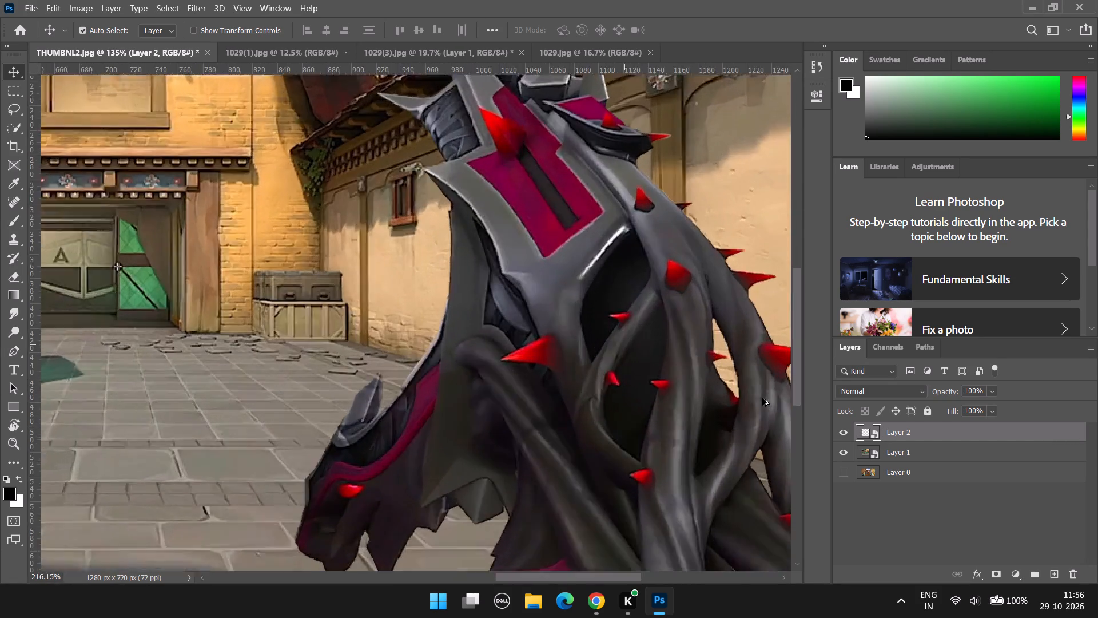
pyautogui.keyDown('alt'); pyautogui.scroll(14, 762, 398); pyautogui.keyUp('alt')
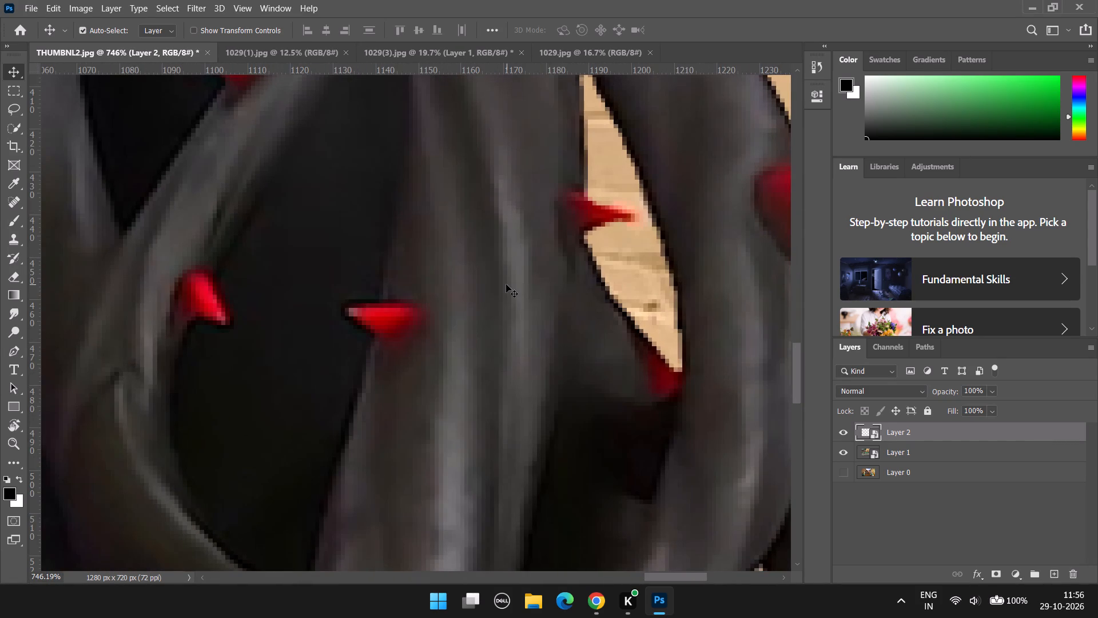
pyautogui.press('e')
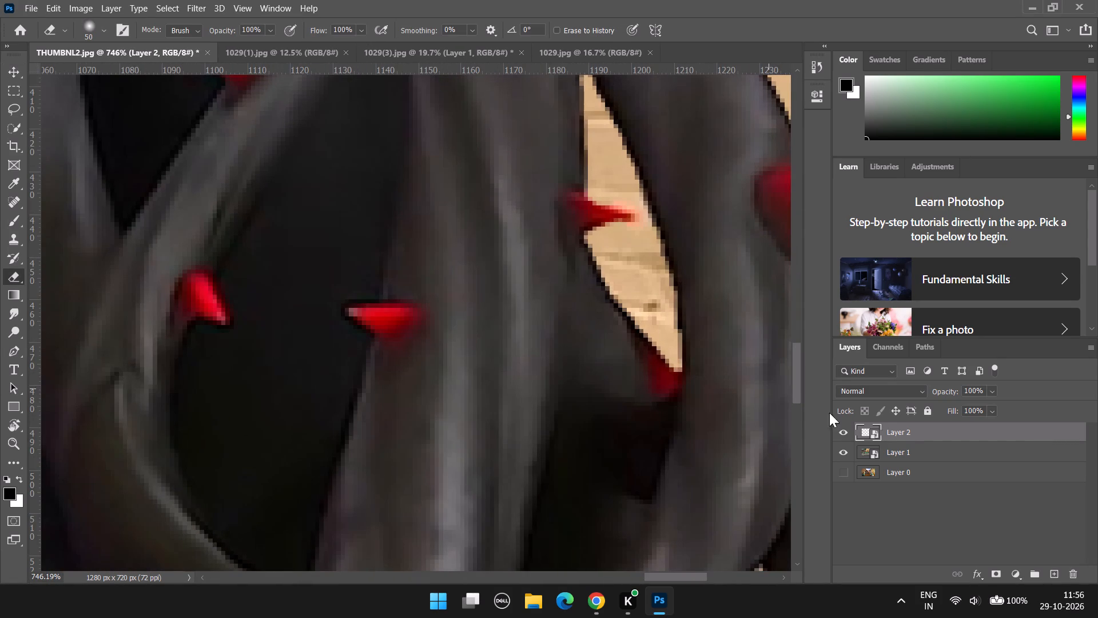
pyautogui.click(648, 285)
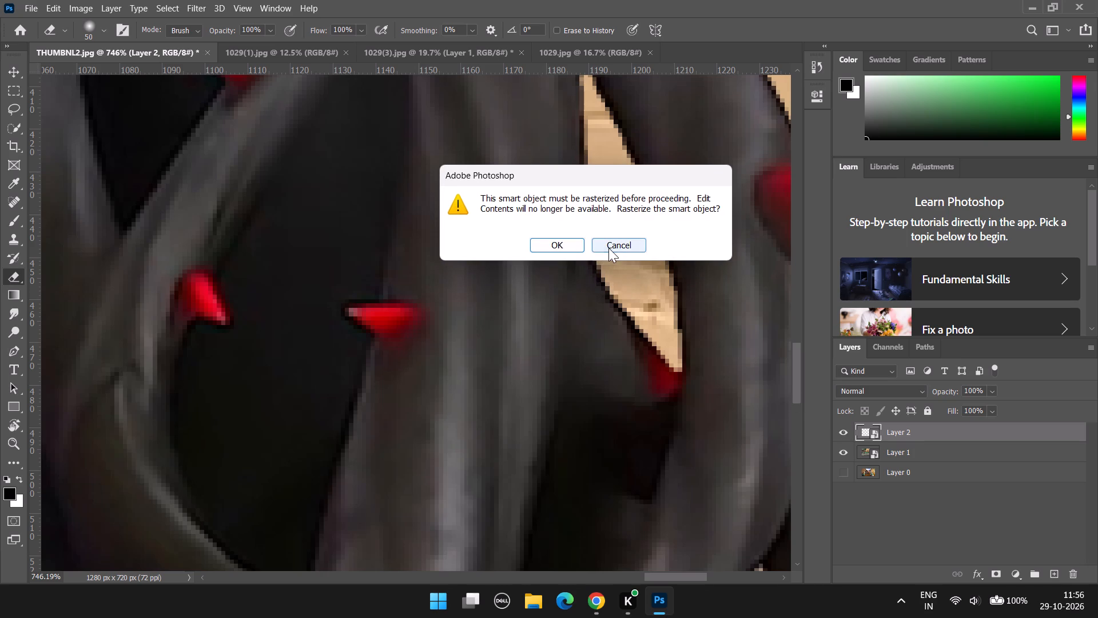
pyautogui.click(566, 248)
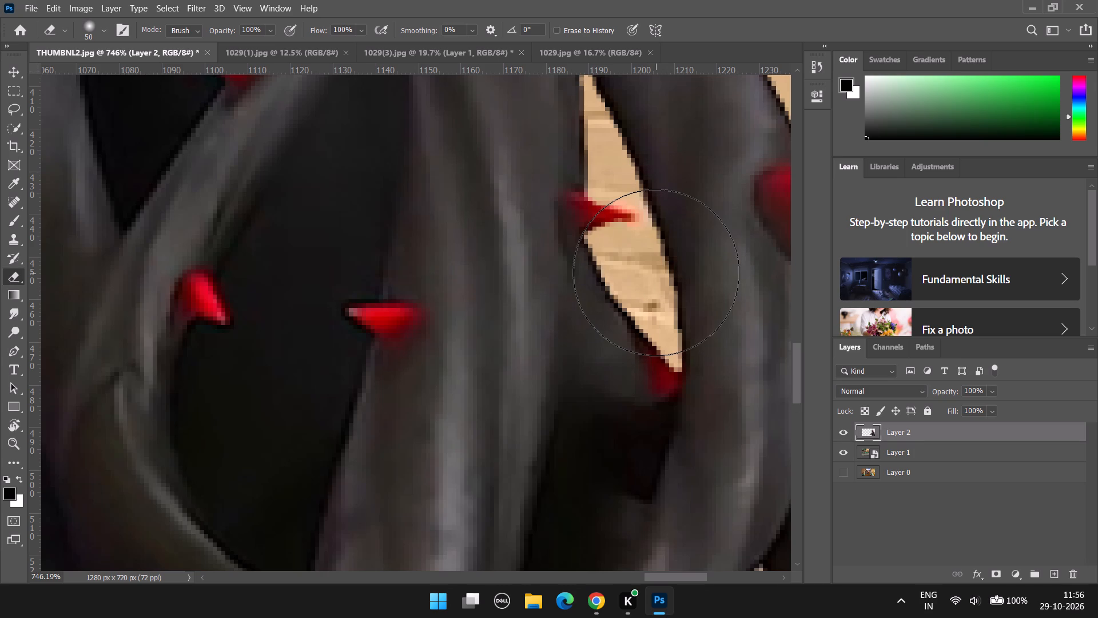
# Reduce the eraser to 10 px and clean up the gap between the thorny branches on the Vandal cutout.
pyautogui.press('[')
pyautogui.press('[')
pyautogui.press('[')
pyautogui.press('[')
pyautogui.press('[')
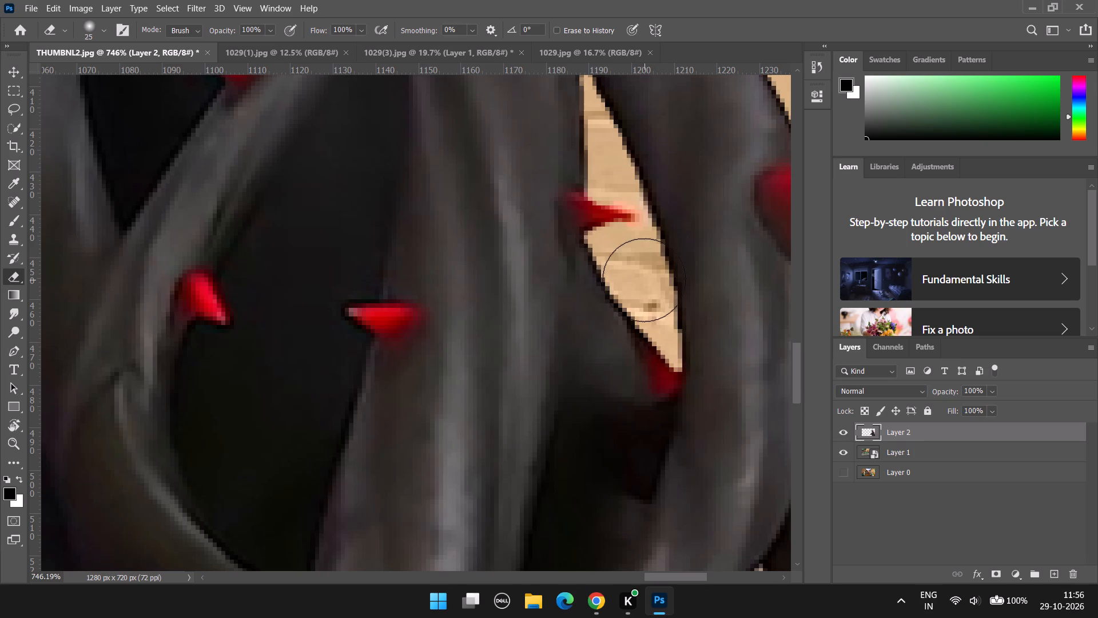
pyautogui.press('[')
pyautogui.press('[')
pyautogui.press('[')
pyautogui.moveTo(633, 275); pyautogui.dragTo(649, 297)
pyautogui.moveTo(642, 288); pyautogui.dragTo(655, 312)
pyautogui.moveTo(647, 300); pyautogui.dragTo(652, 308)
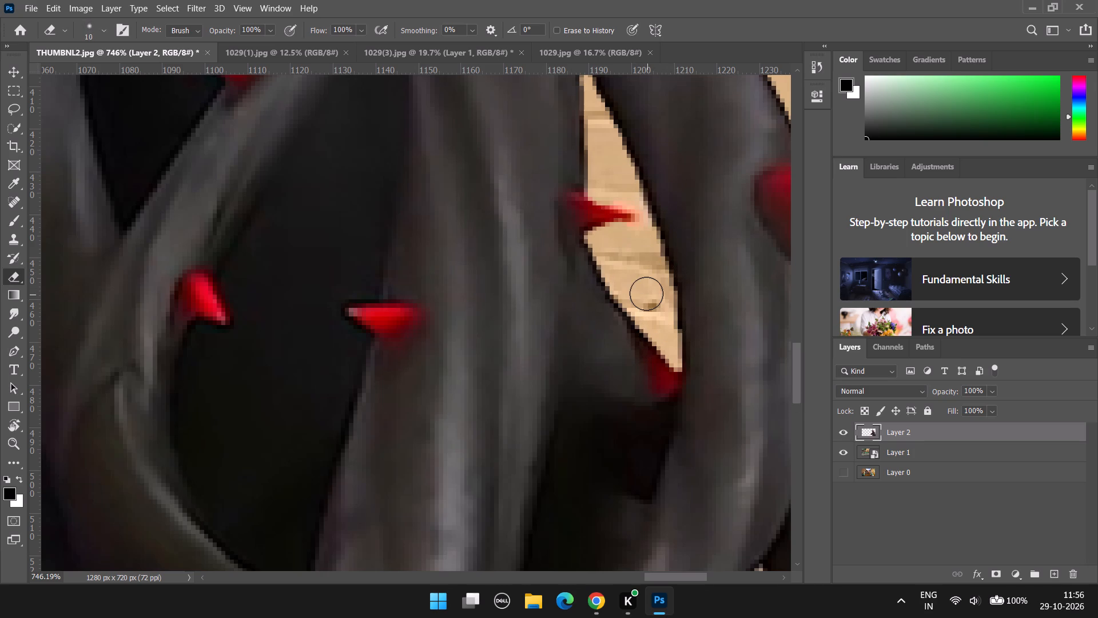
pyautogui.click(627, 254)
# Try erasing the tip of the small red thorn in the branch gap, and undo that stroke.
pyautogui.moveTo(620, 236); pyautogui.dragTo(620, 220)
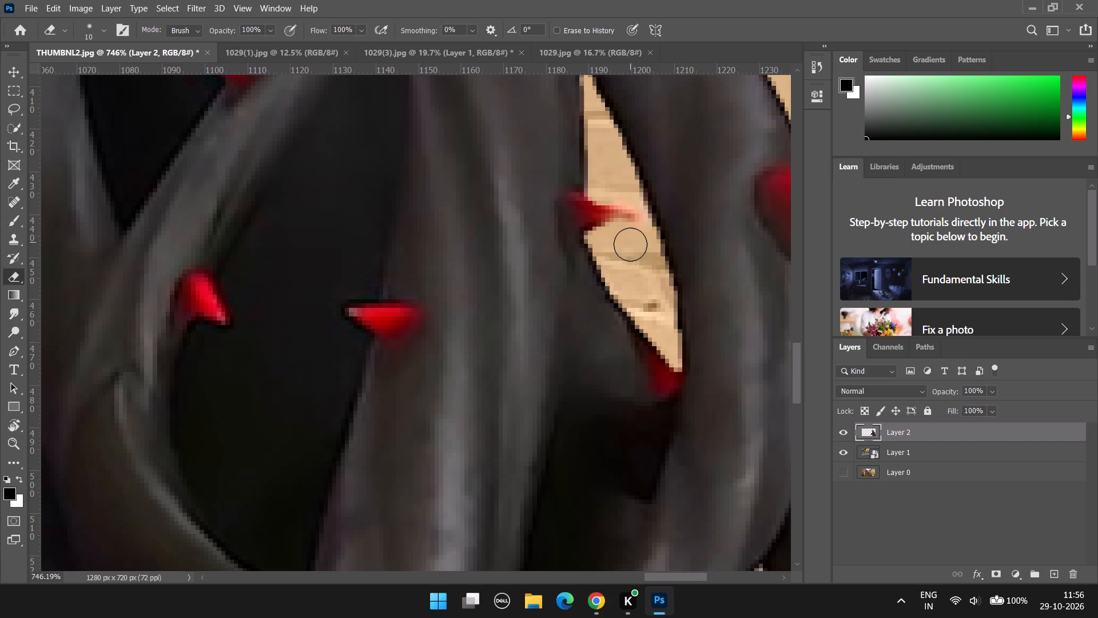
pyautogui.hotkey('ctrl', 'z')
# Erase the red remnant at the tip of the pale blue shape near the cutout's bottom.
pyautogui.keyDown('alt'); pyautogui.scroll(-18, 632, 319); pyautogui.keyUp('alt')
pyautogui.keyDown('alt'); pyautogui.scroll(16, 419, 506); pyautogui.keyUp('alt')
pyautogui.moveTo(439, 416); pyautogui.dragTo(448, 392)
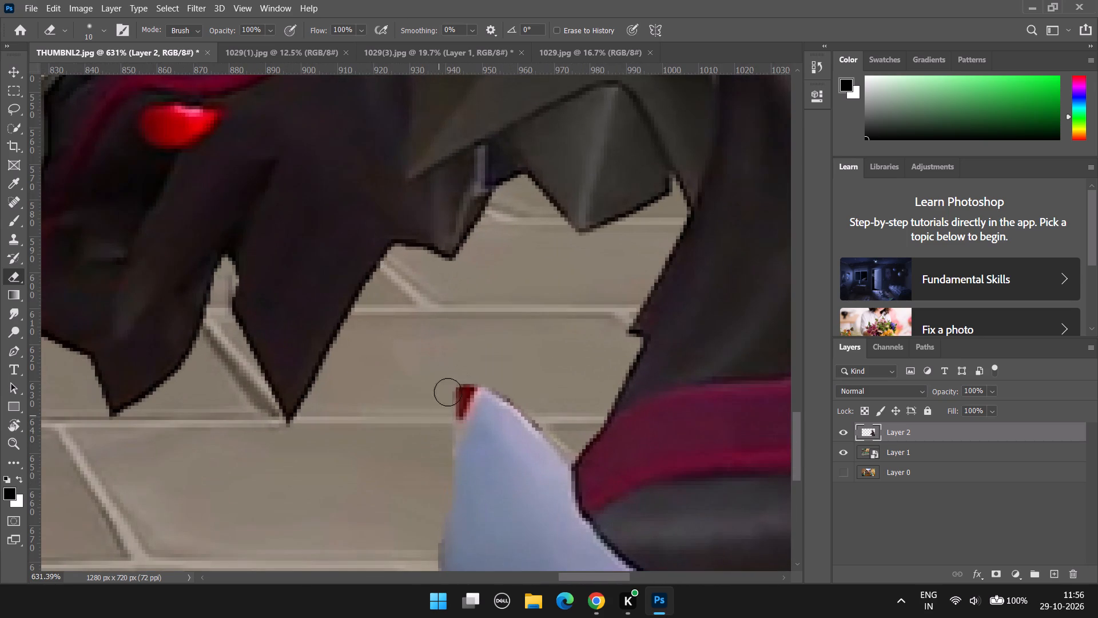
pyautogui.moveTo(448, 392); pyautogui.dragTo(560, 356)
# Inspect the edges of the Blackthorn Vandal cutout and the whole composition for remaining remnants.
pyautogui.keyDown('alt'); pyautogui.scroll(-10, 563, 387); pyautogui.keyUp('alt')
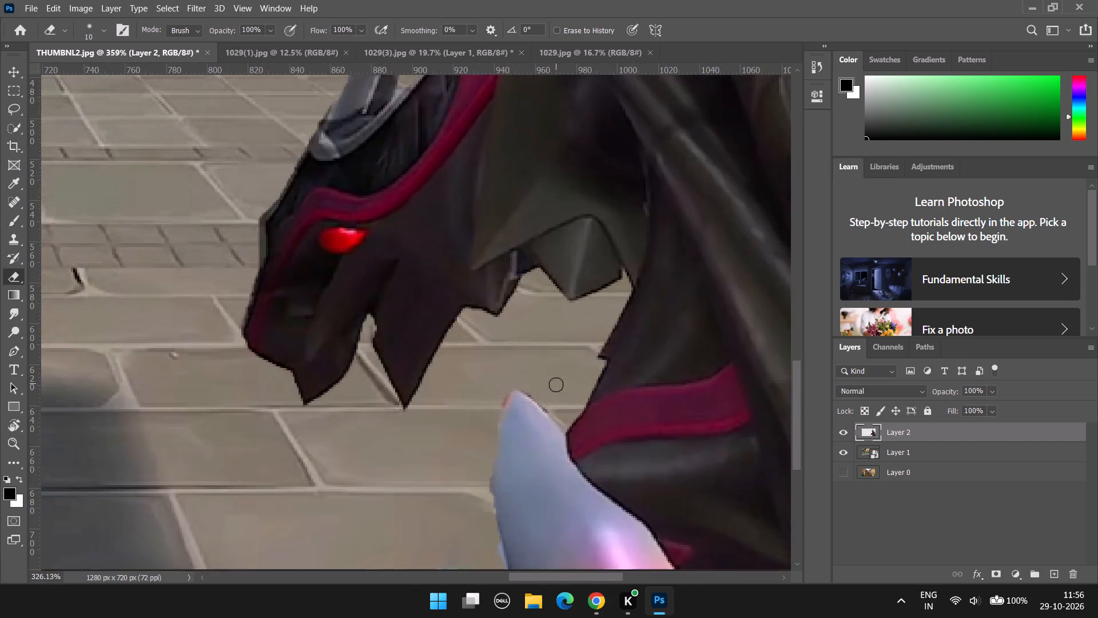
pyautogui.keyDown('alt'); pyautogui.scroll(-4, 556, 385); pyautogui.keyUp('alt')
pyautogui.keyDown('alt'); pyautogui.scroll(14, 443, 389); pyautogui.keyUp('alt')
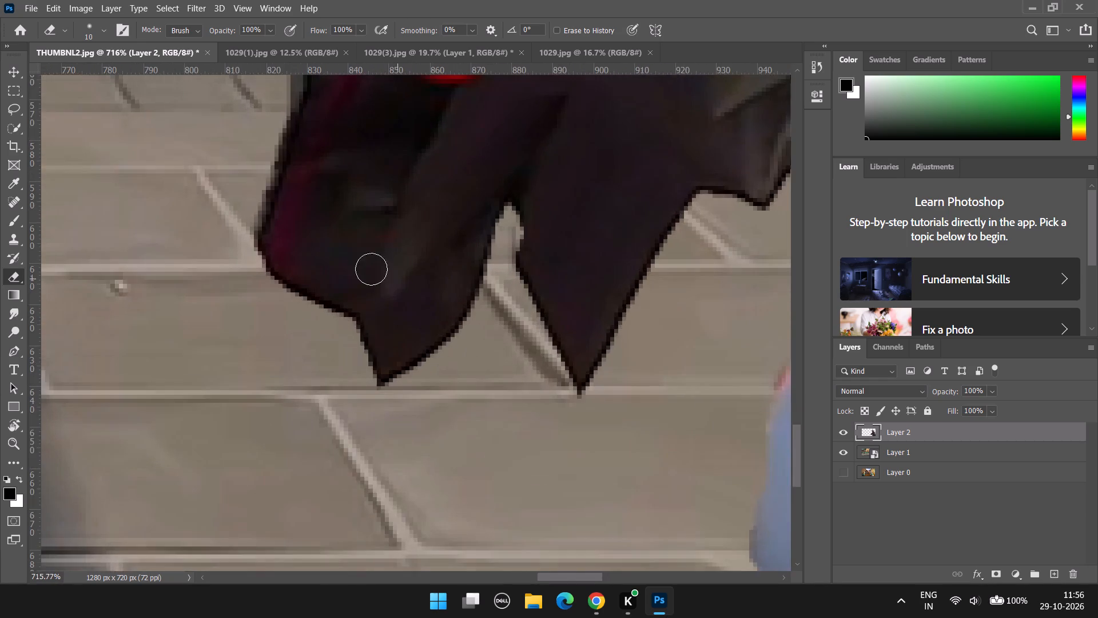
pyautogui.keyDown('alt'); pyautogui.scroll(-11, 369, 268); pyautogui.keyUp('alt')
pyautogui.keyDown('alt'); pyautogui.scroll(1, 301, 183); pyautogui.keyUp('alt')
pyautogui.keyDown('alt'); pyautogui.scroll(-5, 325, 192); pyautogui.keyUp('alt')
pyautogui.keyDown('alt'); pyautogui.scroll(-7, 415, 228); pyautogui.keyUp('alt')
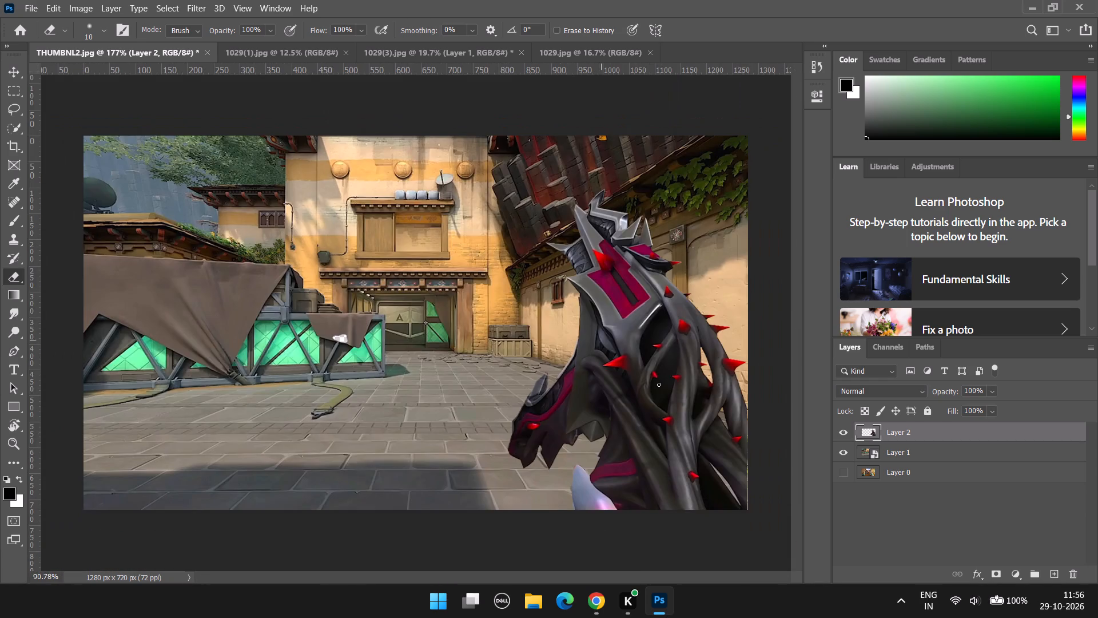
pyautogui.keyDown('alt'); pyautogui.scroll(14, 606, 321); pyautogui.keyUp('alt')
pyautogui.keyDown('alt'); pyautogui.scroll(-9, 583, 237); pyautogui.keyUp('alt')
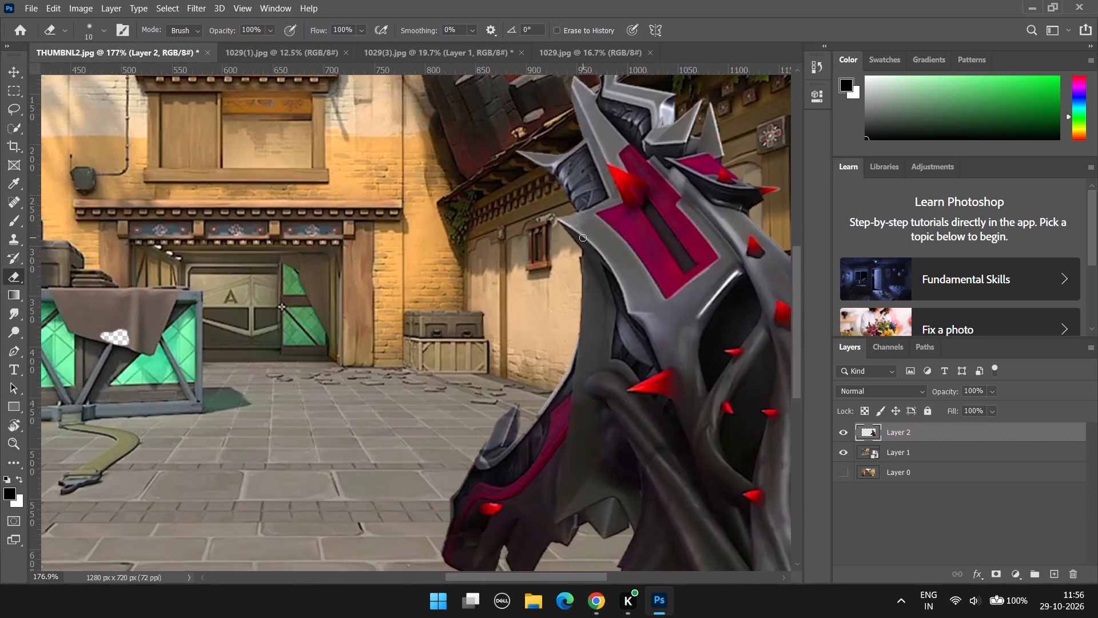
pyautogui.keyDown('alt'); pyautogui.scroll(-4, 583, 237); pyautogui.keyUp('alt')
pyautogui.keyDown('alt'); pyautogui.scroll(13, 626, 151); pyautogui.keyUp('alt')
pyautogui.keyDown('alt'); pyautogui.scroll(-5, 662, 270); pyautogui.keyUp('alt')
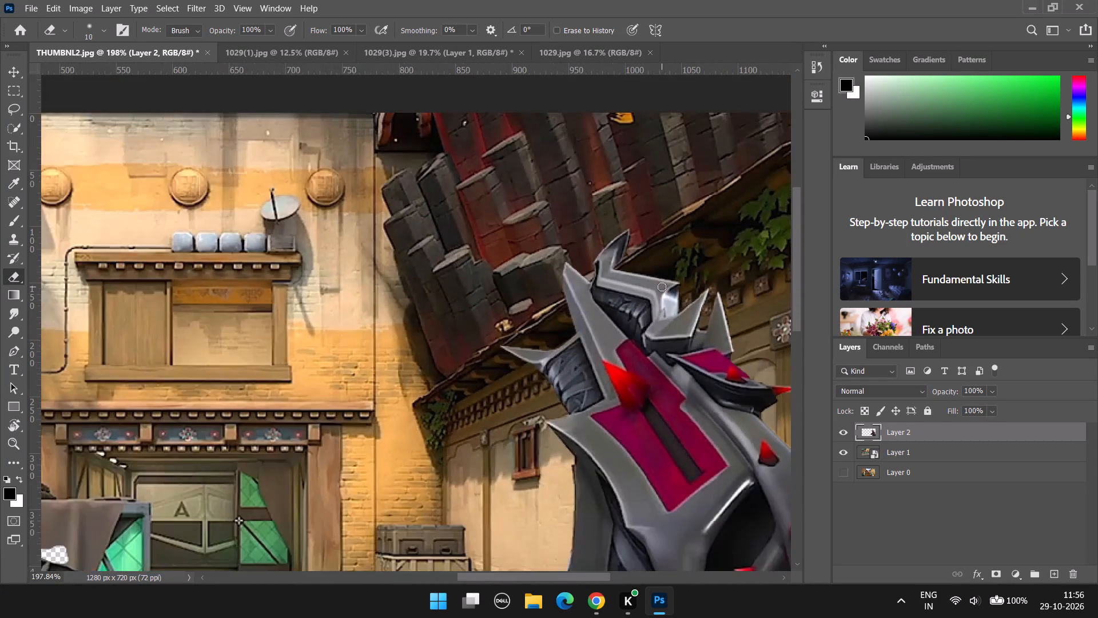
pyautogui.keyDown('alt'); pyautogui.scroll(-14, 662, 287); pyautogui.keyUp('alt')
pyautogui.keyDown('alt'); pyautogui.scroll(13, 703, 395); pyautogui.keyUp('alt')
pyautogui.scroll(-6, 717, 472)
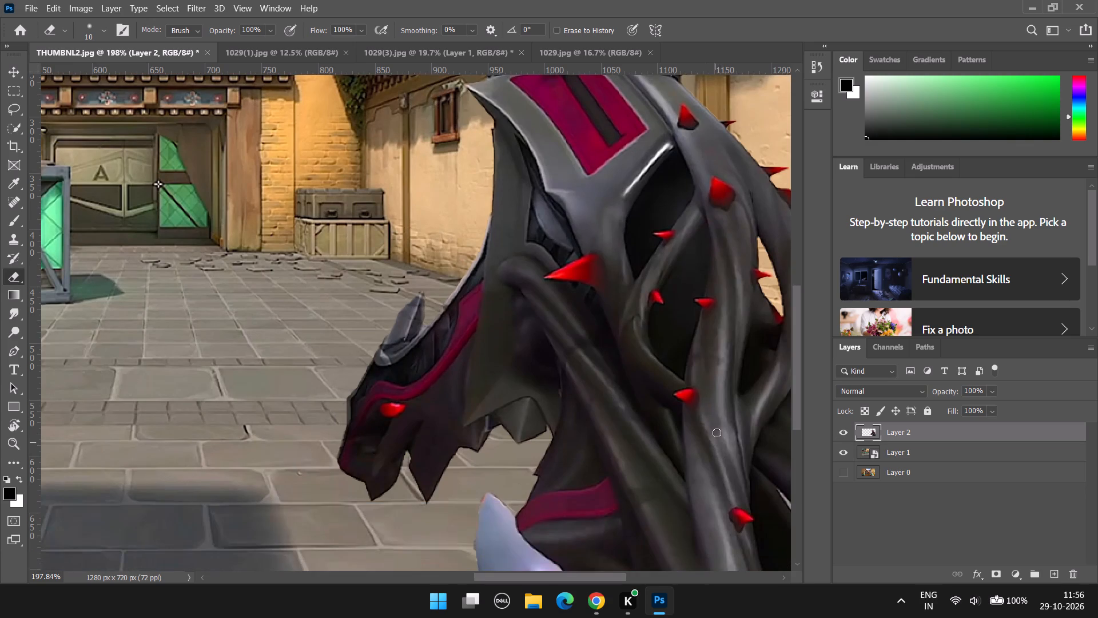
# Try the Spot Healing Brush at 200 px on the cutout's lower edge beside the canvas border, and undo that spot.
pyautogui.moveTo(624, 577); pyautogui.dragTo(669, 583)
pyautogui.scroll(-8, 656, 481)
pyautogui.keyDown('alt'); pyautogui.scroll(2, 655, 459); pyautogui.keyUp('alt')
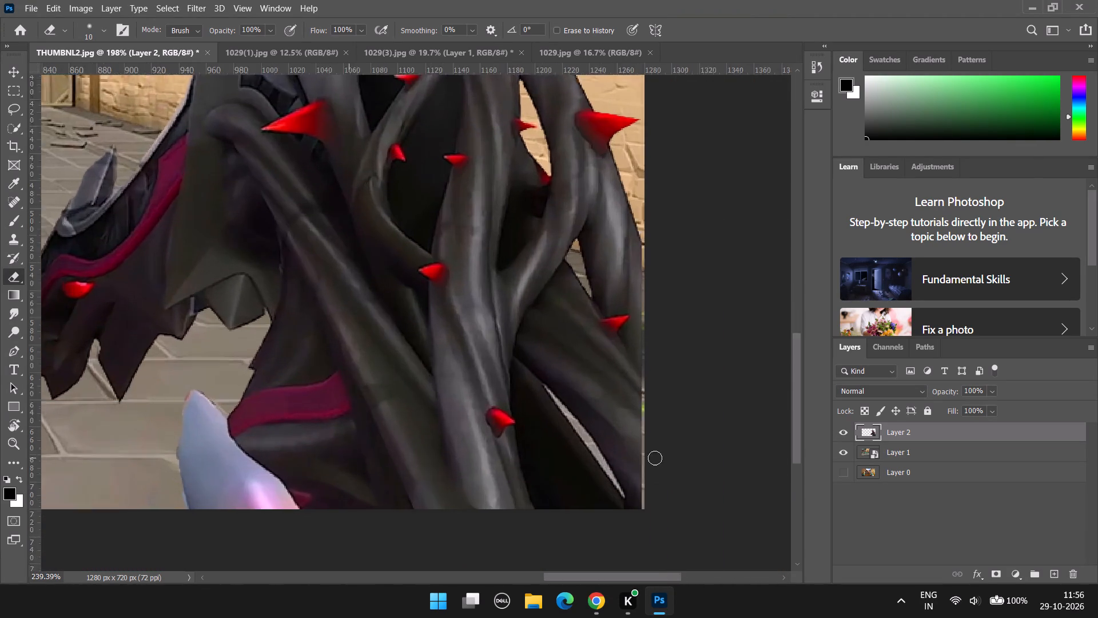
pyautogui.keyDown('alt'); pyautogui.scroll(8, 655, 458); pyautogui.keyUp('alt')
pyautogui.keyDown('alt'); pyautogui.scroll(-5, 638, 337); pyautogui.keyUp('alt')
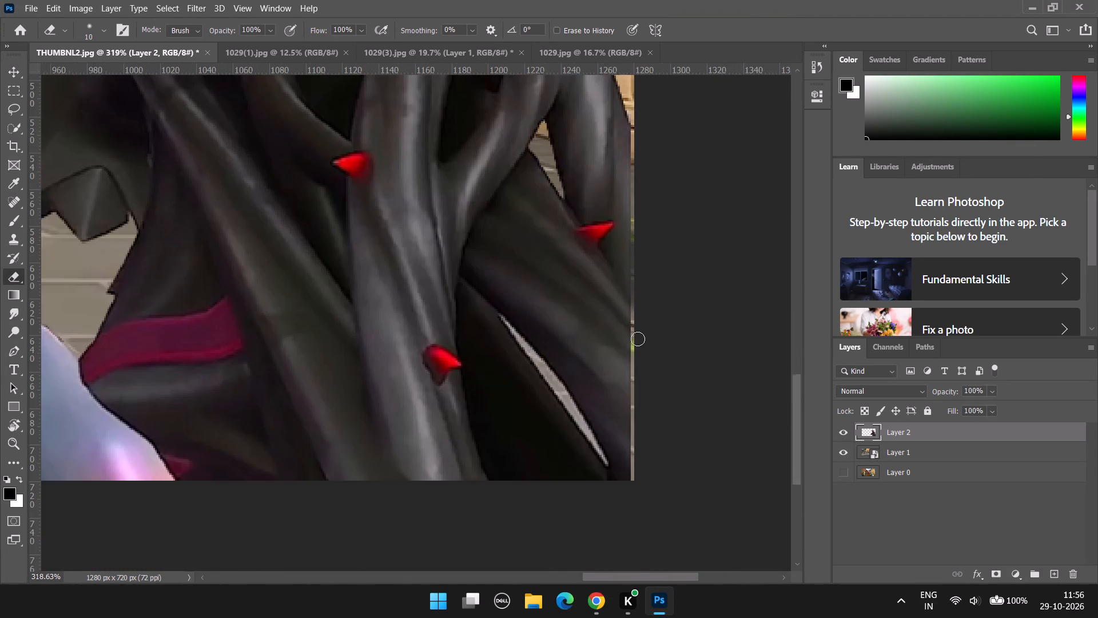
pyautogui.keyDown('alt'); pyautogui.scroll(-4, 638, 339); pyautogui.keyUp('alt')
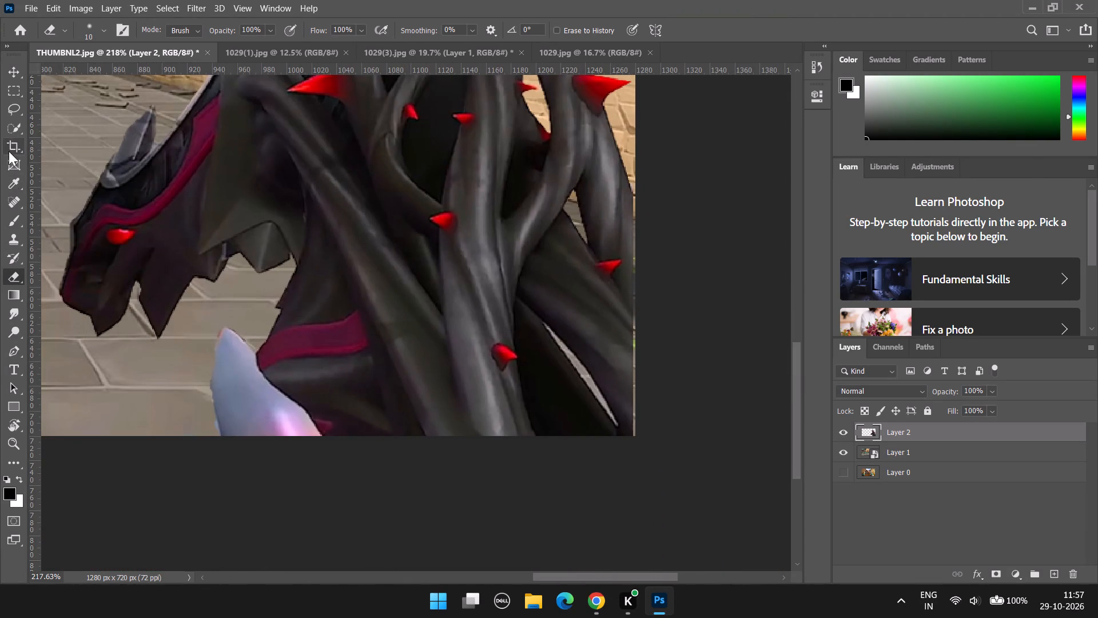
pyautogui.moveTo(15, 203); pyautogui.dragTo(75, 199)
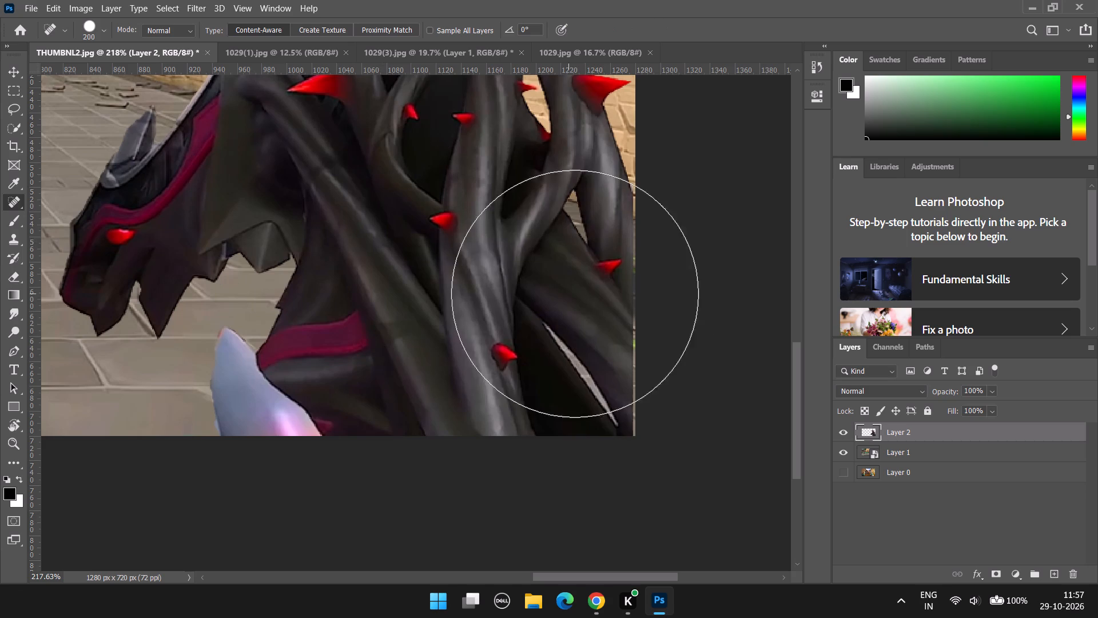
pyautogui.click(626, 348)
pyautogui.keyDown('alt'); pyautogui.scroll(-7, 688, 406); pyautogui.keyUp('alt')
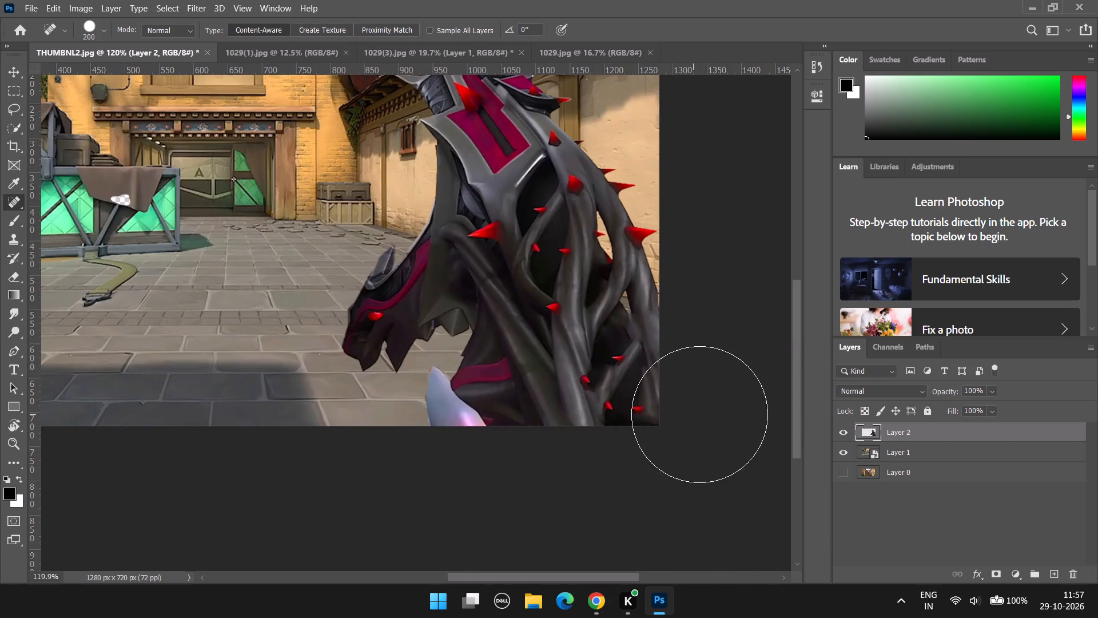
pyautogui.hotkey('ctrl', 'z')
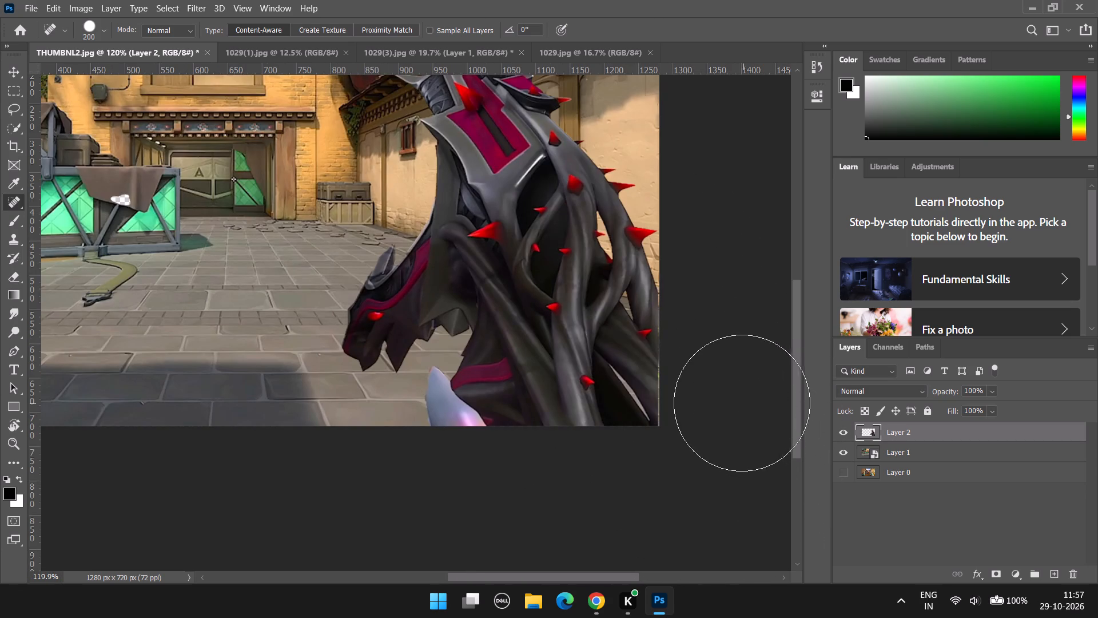
# Reduce the Spot Healing Brush to 45 px and heal along the cutout's bottom edge and up the canvas's right border.
pyautogui.write('[[[[')
pyautogui.press('[')
pyautogui.press('[')
pyautogui.press('[')
pyautogui.write('[[[')
pyautogui.keyDown('alt'); pyautogui.scroll(5, 669, 410); pyautogui.keyUp('alt')
pyautogui.moveTo(377, 455); pyautogui.dragTo(669, 373)
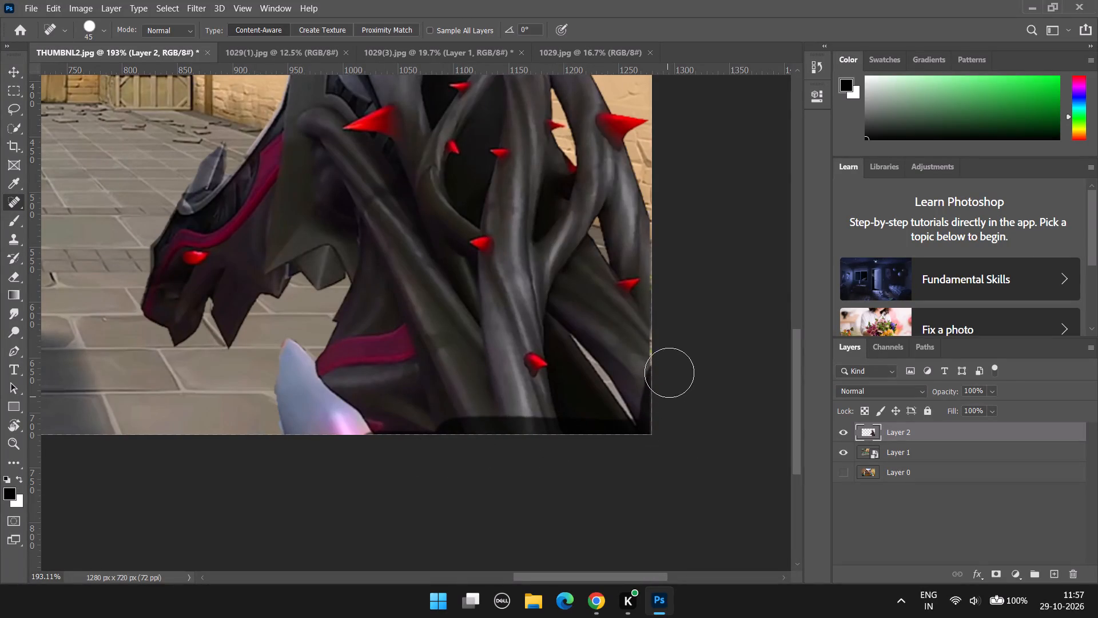
pyautogui.moveTo(669, 373); pyautogui.dragTo(663, 225)
pyautogui.scroll(-5, 756, 290)
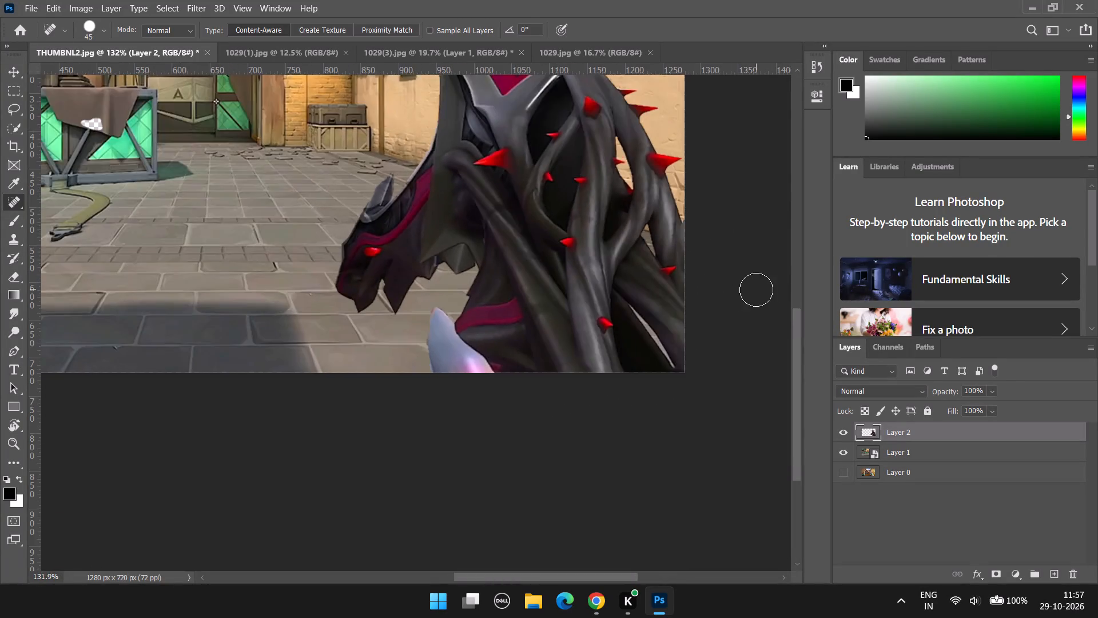
pyautogui.scroll(-5, 756, 290)
pyautogui.keyDown('alt'); pyautogui.scroll(-6, 754, 292); pyautogui.keyUp('alt')
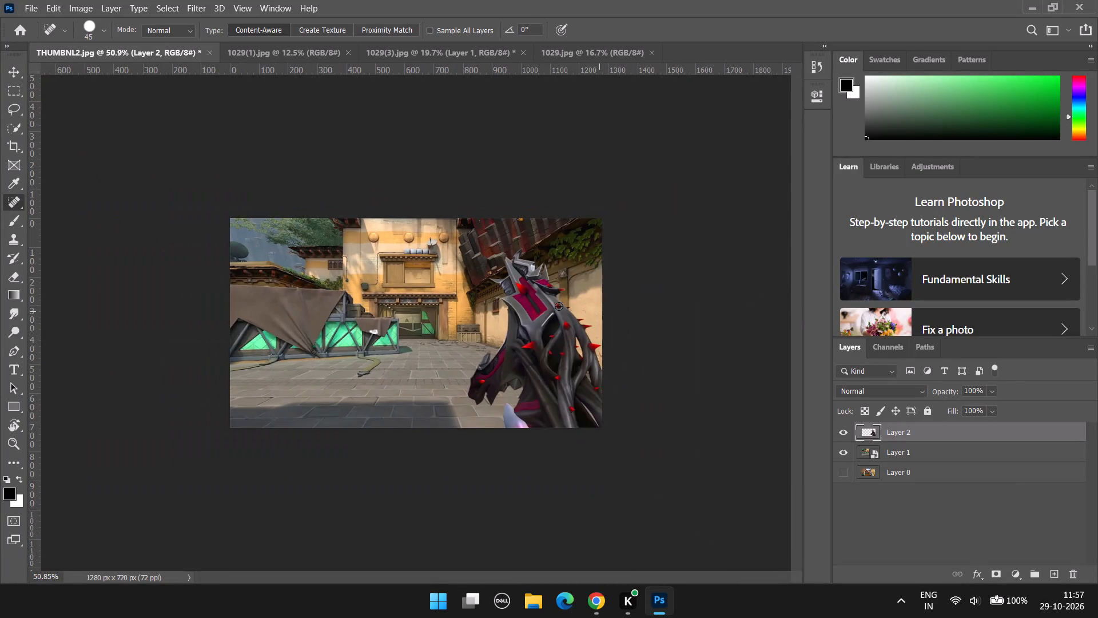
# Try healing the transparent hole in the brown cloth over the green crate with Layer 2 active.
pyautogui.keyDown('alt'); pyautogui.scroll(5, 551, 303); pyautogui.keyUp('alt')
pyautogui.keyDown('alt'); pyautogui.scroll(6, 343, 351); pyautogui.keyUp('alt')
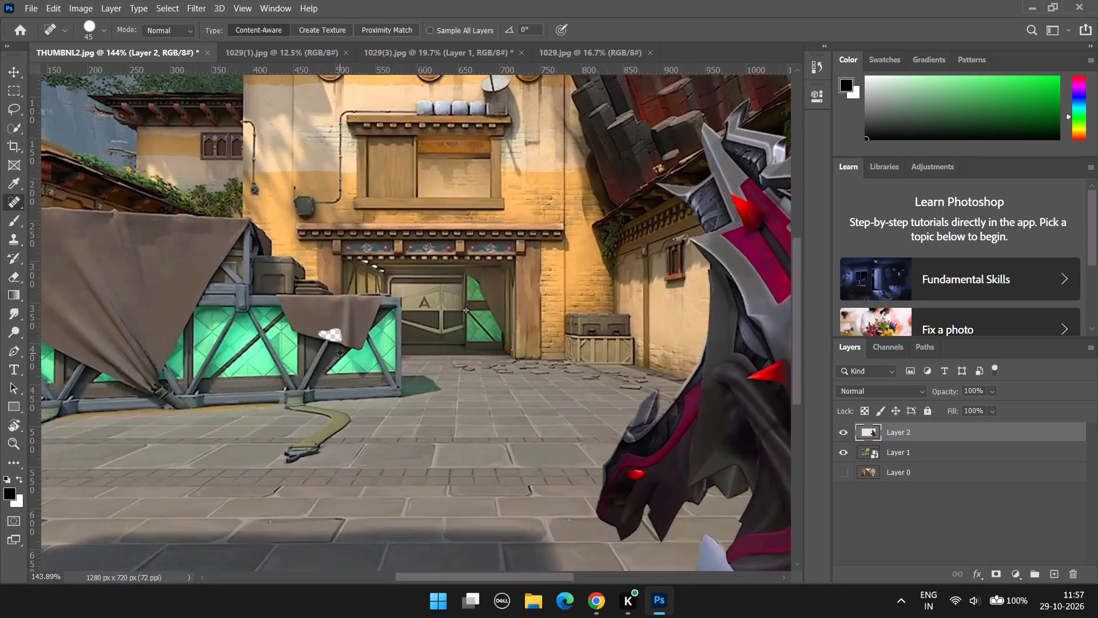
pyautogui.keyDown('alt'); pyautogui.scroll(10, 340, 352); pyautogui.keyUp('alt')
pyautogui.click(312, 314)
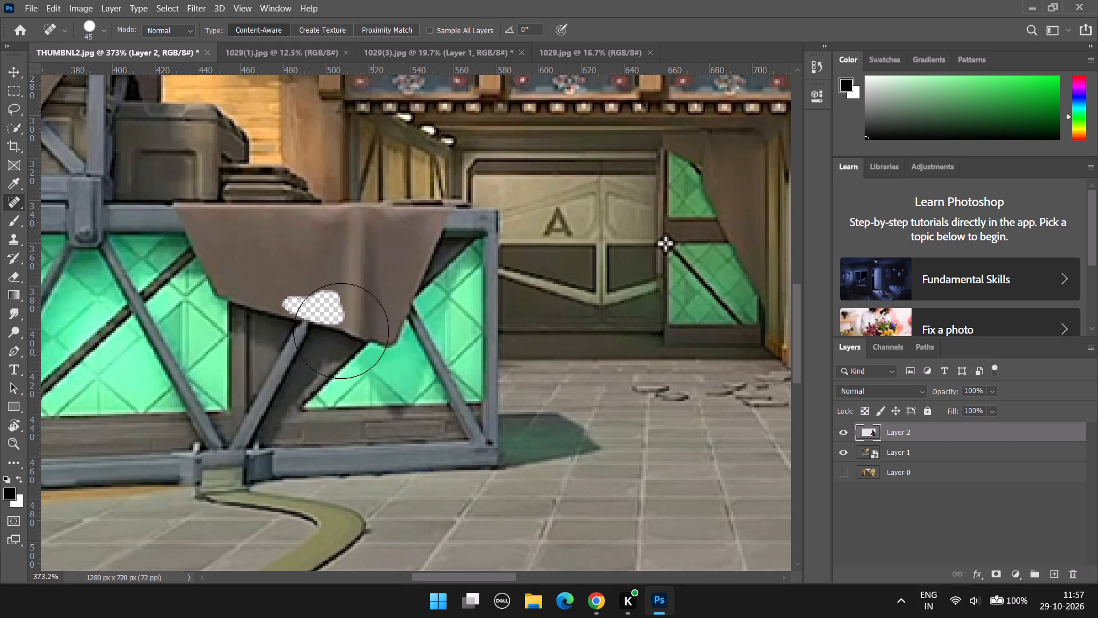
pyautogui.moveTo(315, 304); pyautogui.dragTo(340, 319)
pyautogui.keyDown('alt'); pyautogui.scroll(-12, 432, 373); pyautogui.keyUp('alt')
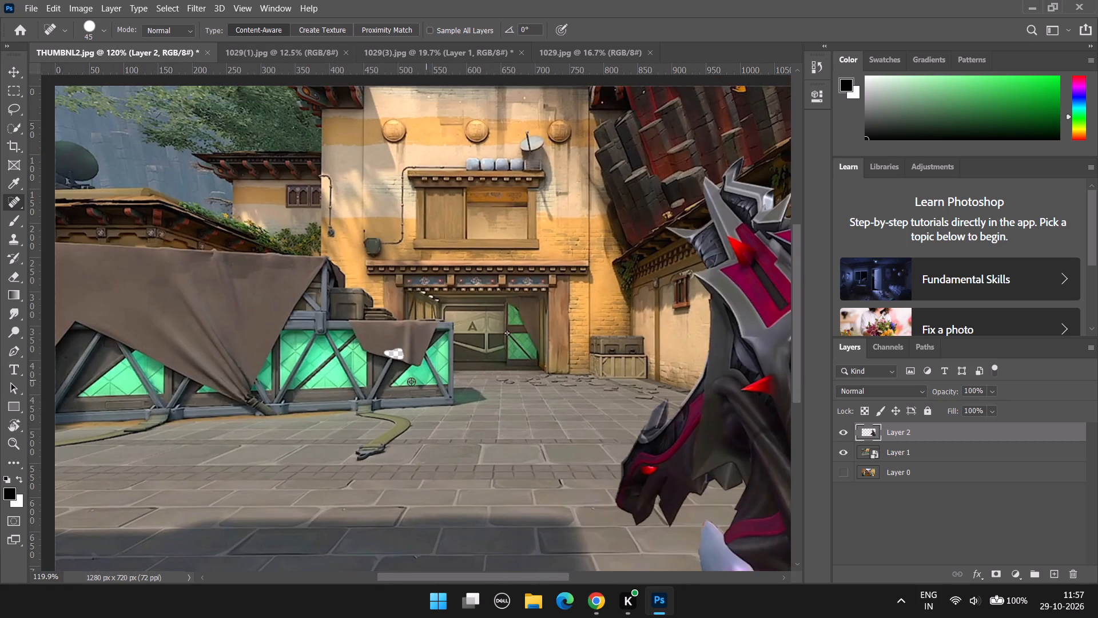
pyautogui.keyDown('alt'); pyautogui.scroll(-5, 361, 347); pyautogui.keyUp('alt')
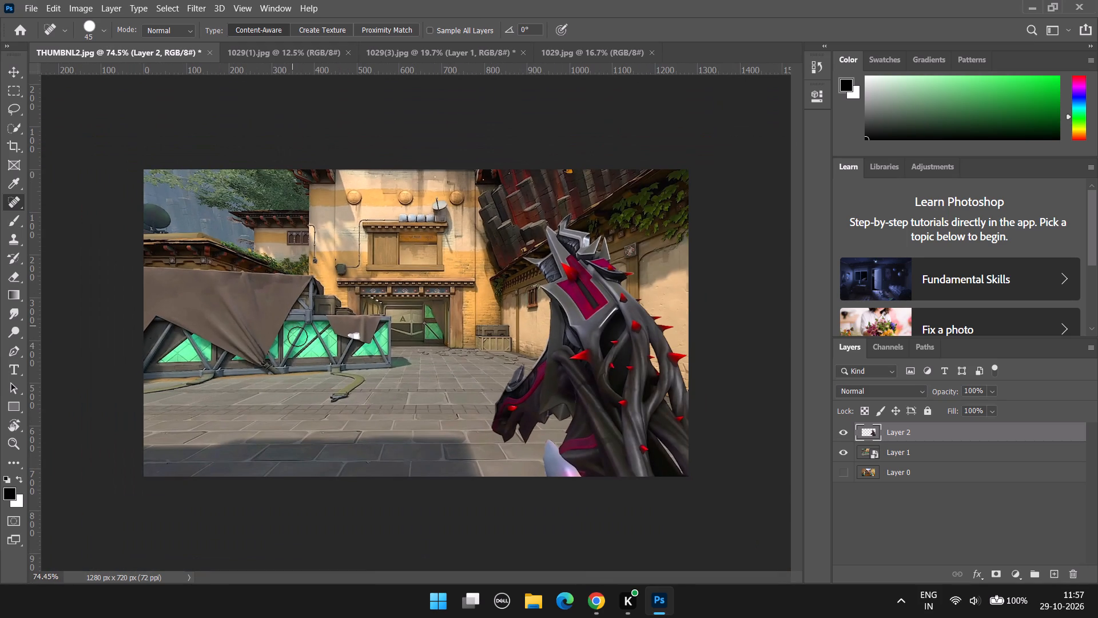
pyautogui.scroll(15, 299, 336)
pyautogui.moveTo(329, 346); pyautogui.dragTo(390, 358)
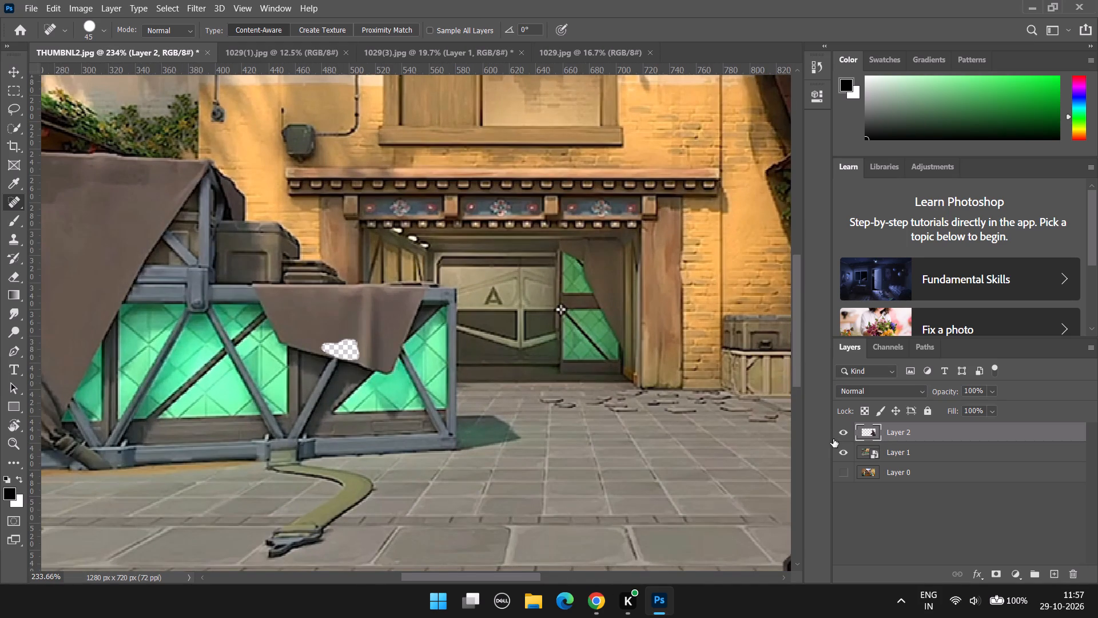
# Toggle the visibility of Layer 1 to check which layer contains the hole in the cloth.
pyautogui.click(833, 451)
pyautogui.click(842, 451)
pyautogui.click(843, 451)
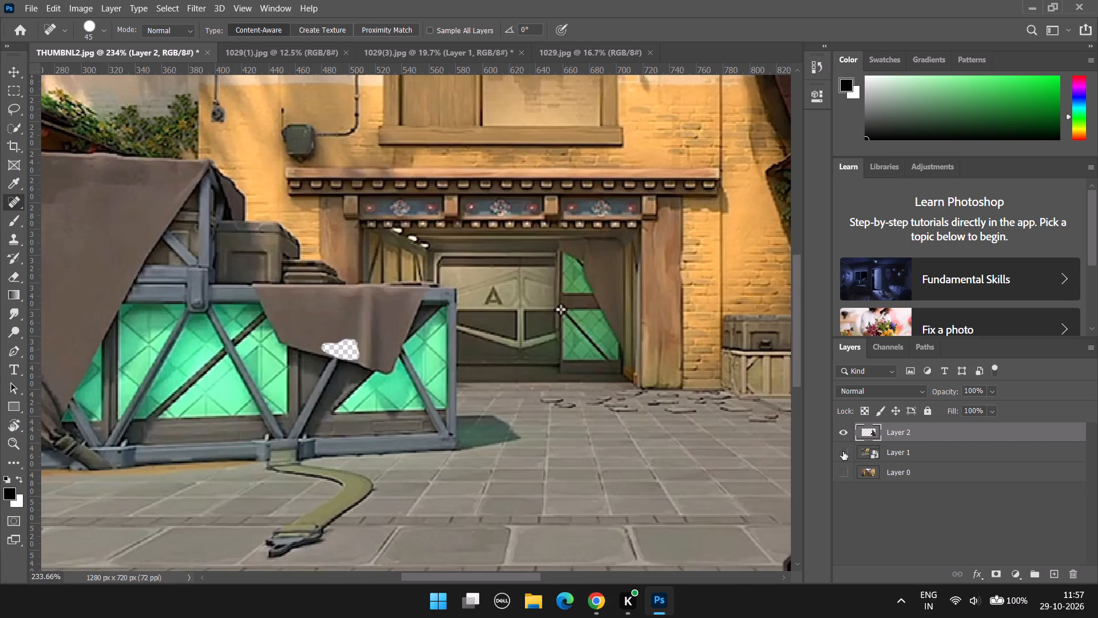
pyautogui.click(843, 451)
# Select Layer 1 with the courtyard background and rasterize its smart object so the Spot Healing Brush can edit it.
pyautogui.keyDown('alt'); pyautogui.scroll(-4, 264, 316); pyautogui.keyUp('alt')
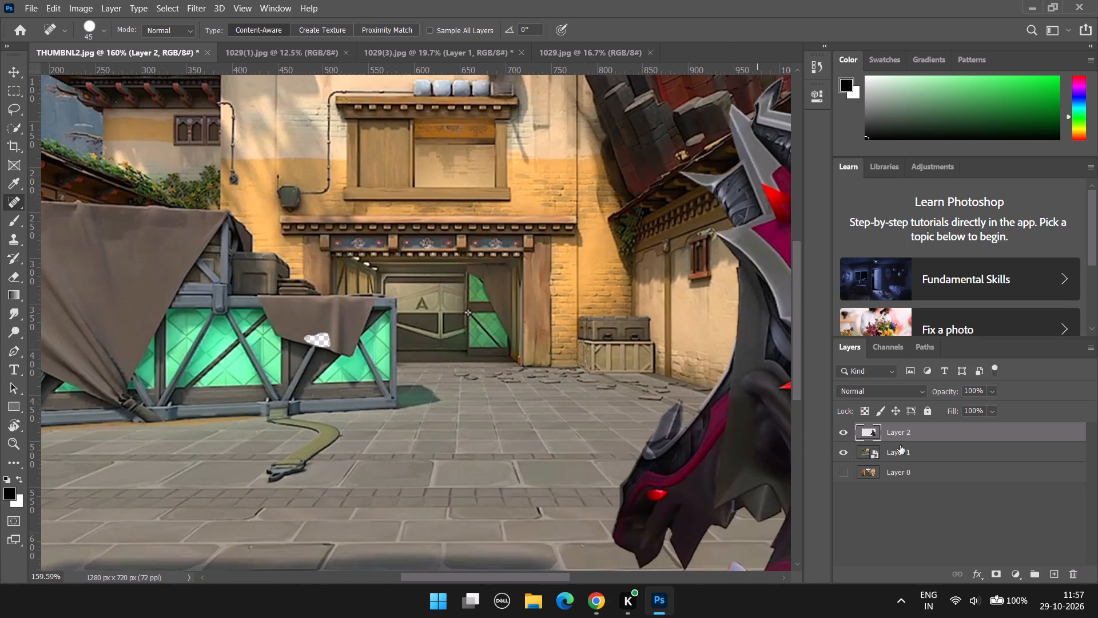
pyautogui.click(903, 450)
pyautogui.keyDown('alt'); pyautogui.scroll(7, 307, 329); pyautogui.keyUp('alt')
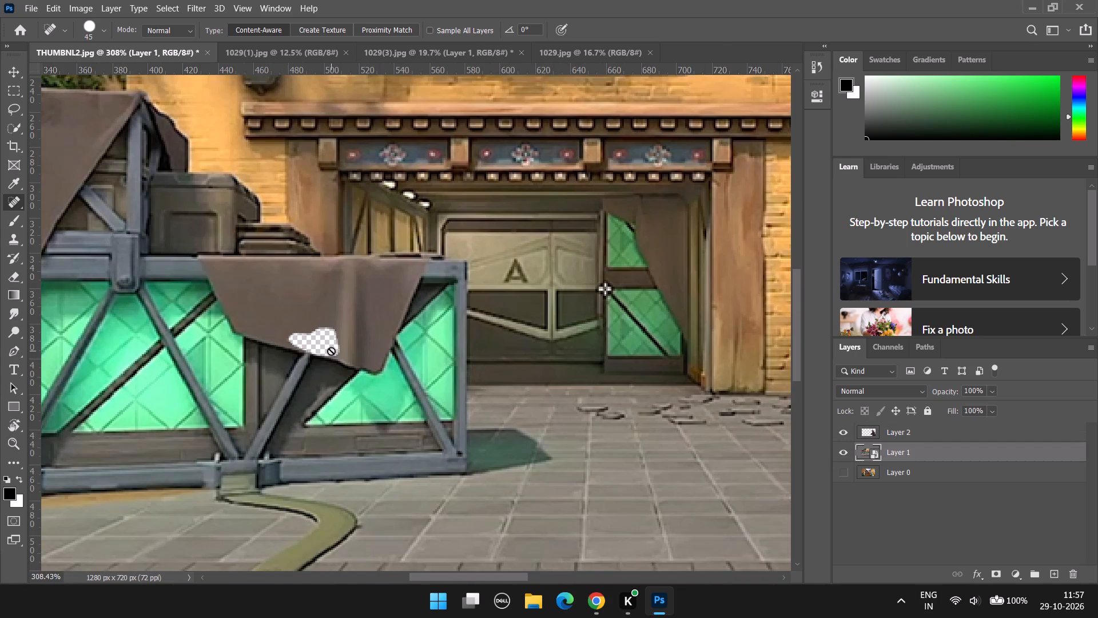
pyautogui.scroll(4, 281, 340)
pyautogui.click(305, 366)
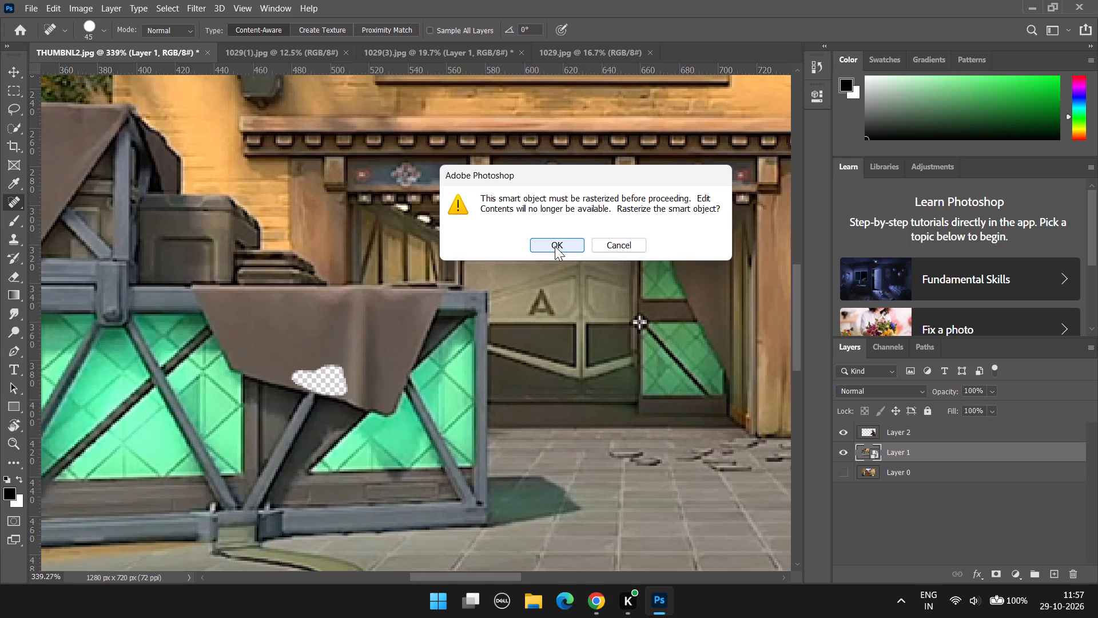
pyautogui.click(555, 246)
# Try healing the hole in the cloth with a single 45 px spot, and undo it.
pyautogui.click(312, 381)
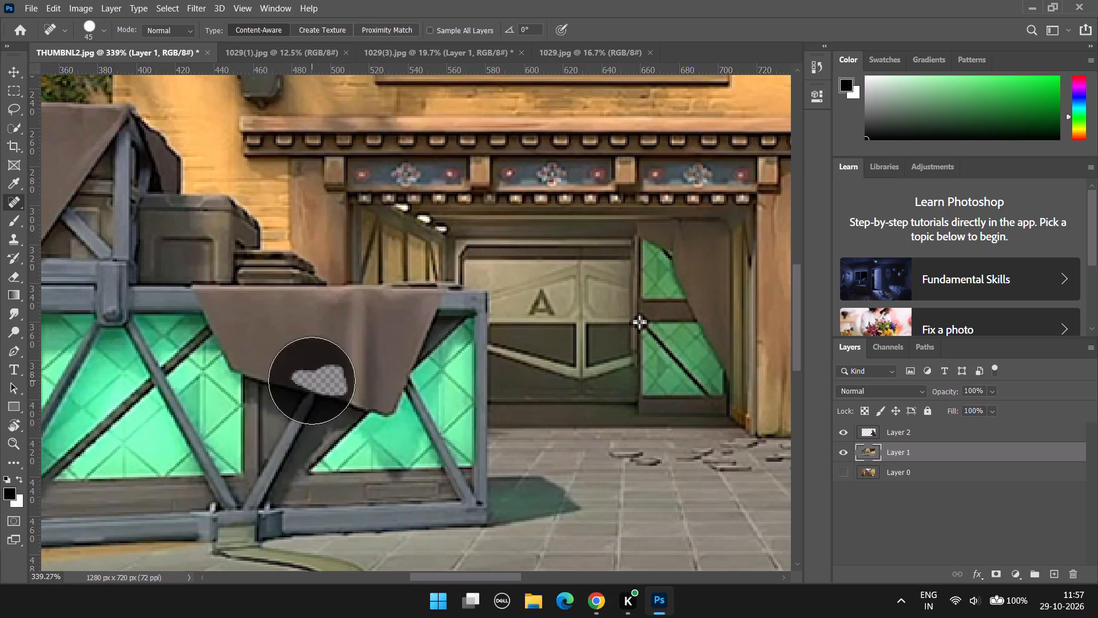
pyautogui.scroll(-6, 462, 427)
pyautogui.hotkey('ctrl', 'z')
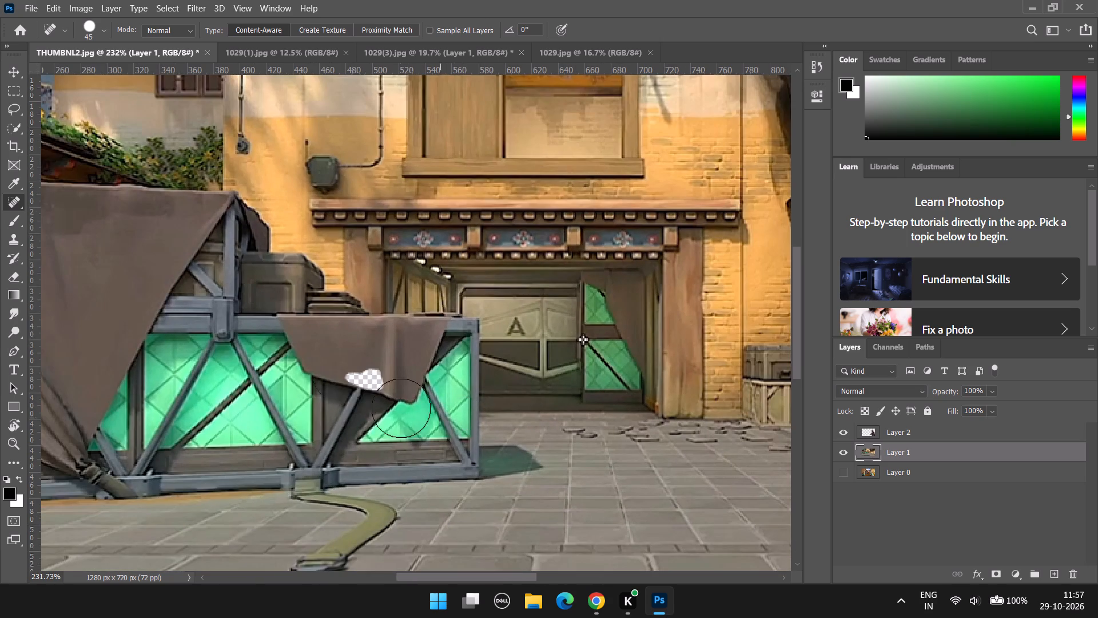
# Reduce the Spot Healing Brush to 8 px and paint over the transparent hole in the brown cloth to fill it.
pyautogui.keyDown('alt'); pyautogui.scroll(9, 326, 343); pyautogui.keyUp('alt')
pyautogui.write('[[[')
pyautogui.press('[')
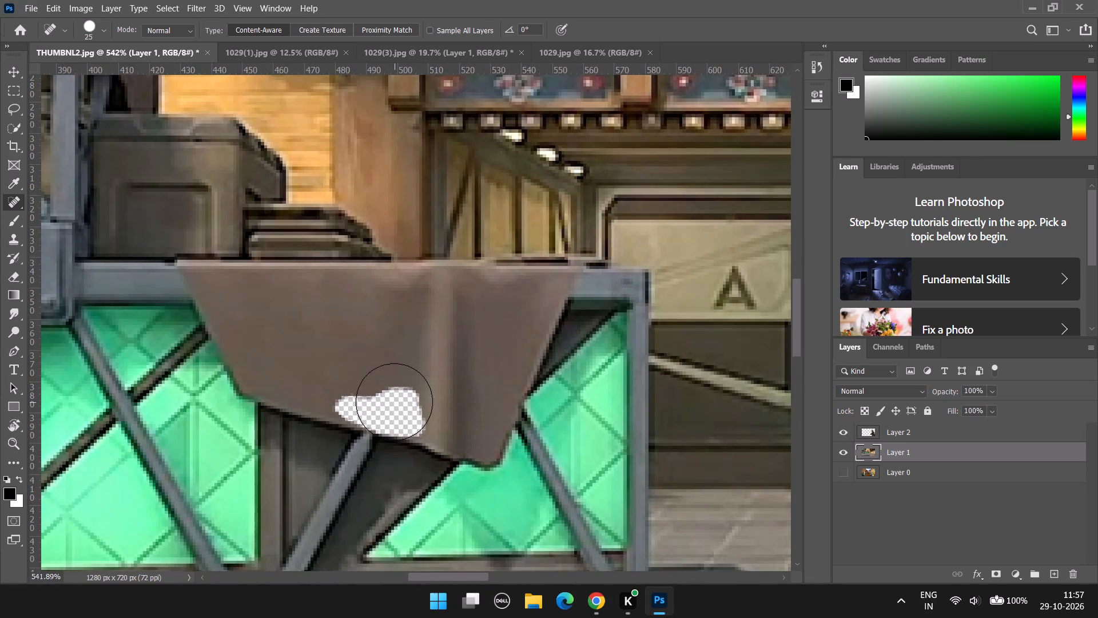
pyautogui.press('[')
pyautogui.press('[')
pyautogui.press('[')
pyautogui.press('[')
pyautogui.press('[')
pyautogui.moveTo(346, 399); pyautogui.dragTo(403, 389)
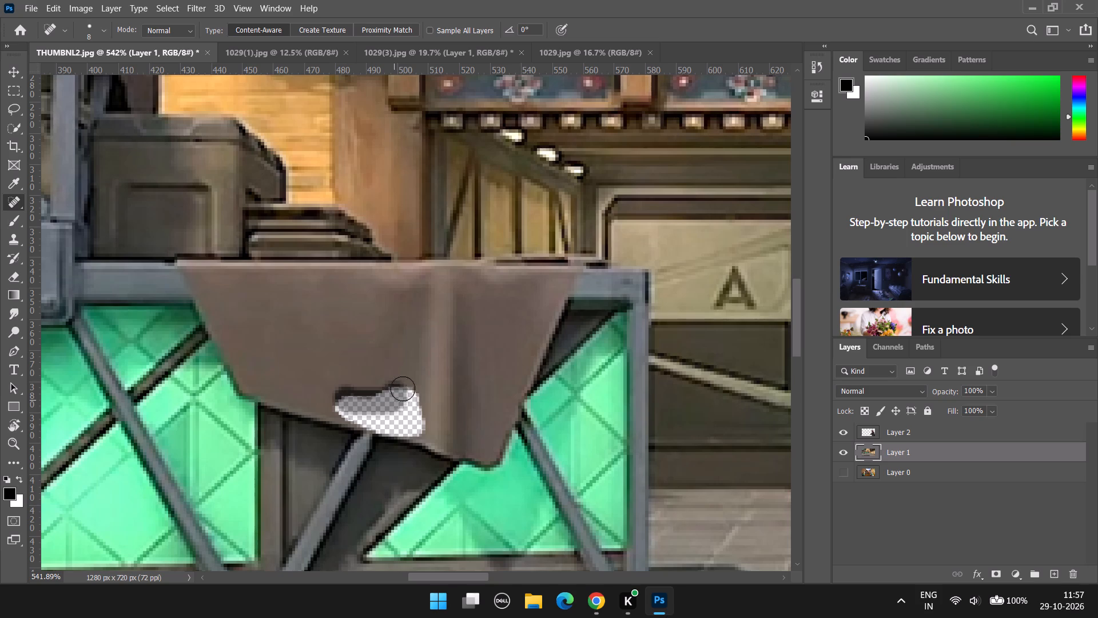
pyautogui.moveTo(403, 389); pyautogui.dragTo(346, 409)
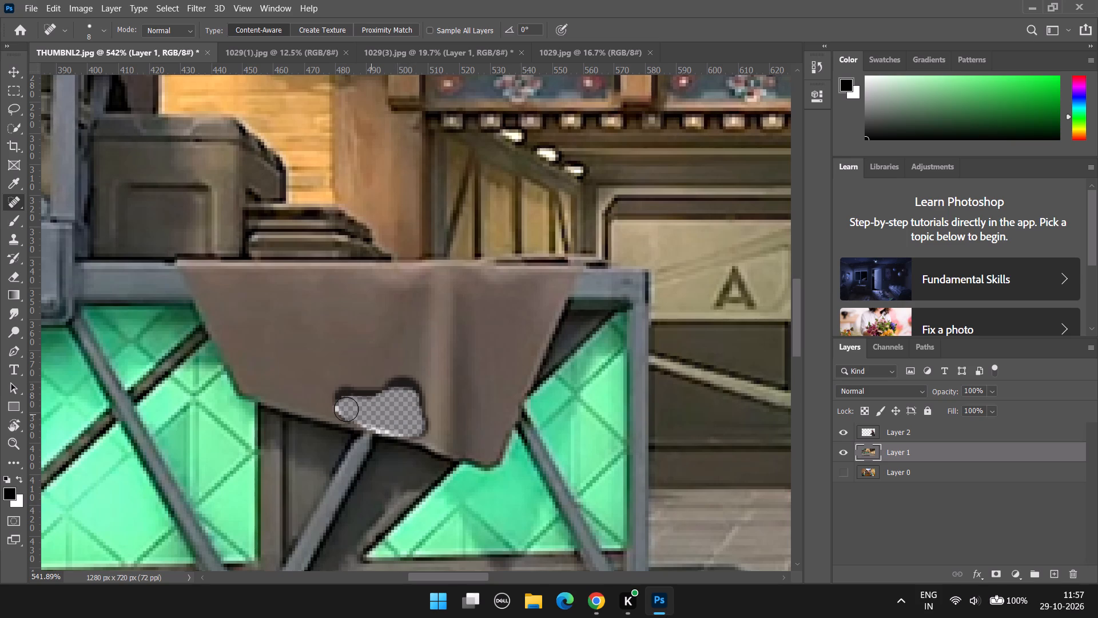
pyautogui.moveTo(346, 409); pyautogui.dragTo(346, 408)
pyautogui.click(385, 425)
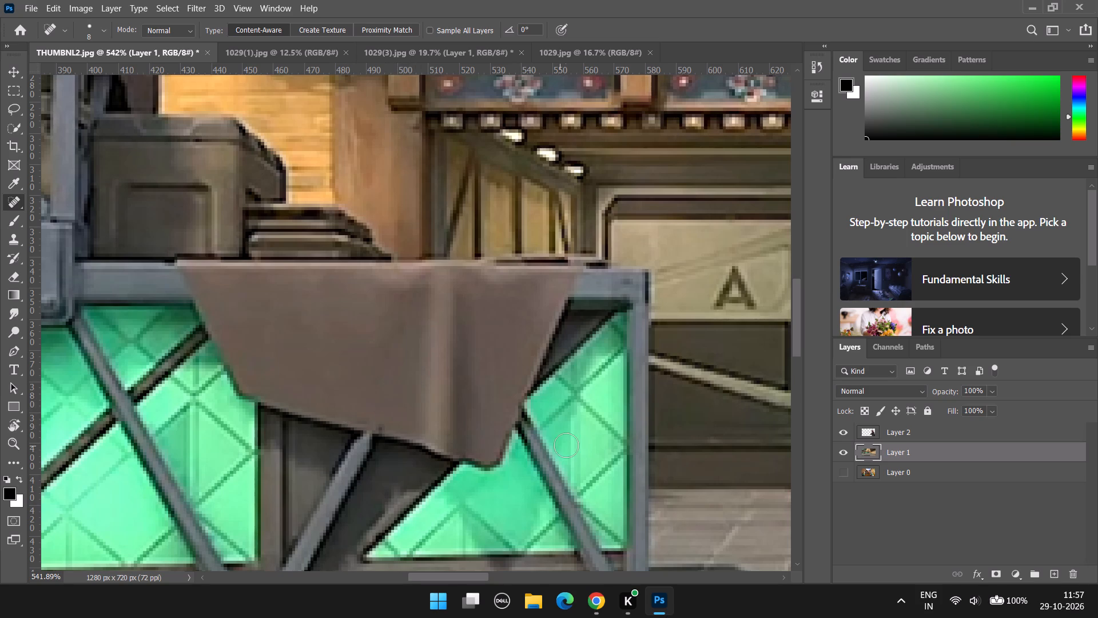
pyautogui.keyDown('alt'); pyautogui.scroll(-19, 561, 443); pyautogui.keyUp('alt')
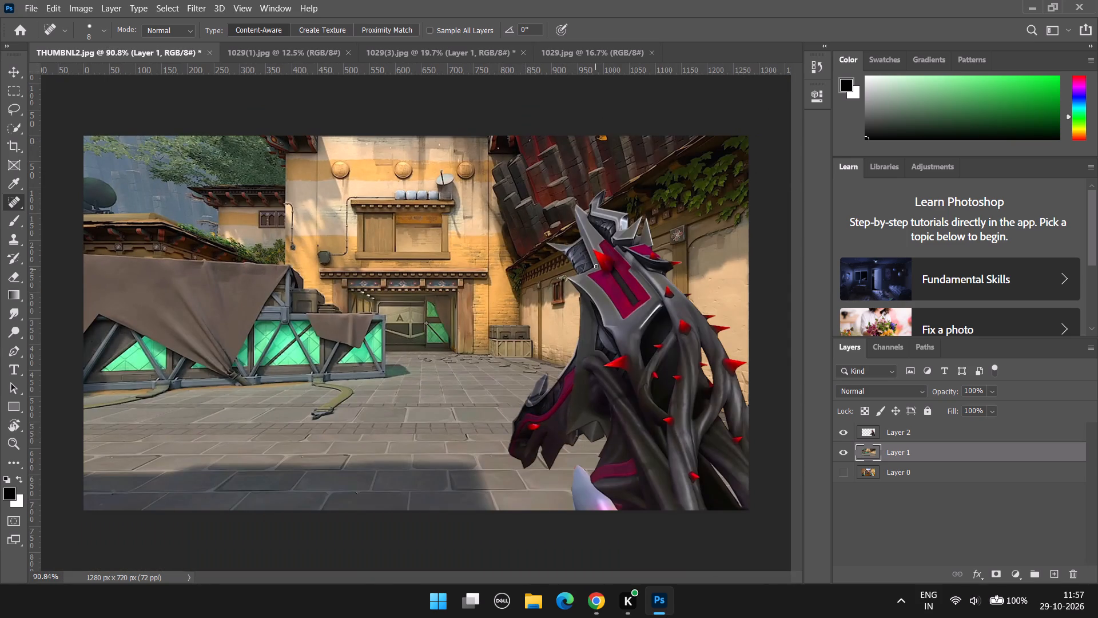
pyautogui.keyDown('alt'); pyautogui.scroll(-5, 373, 326); pyautogui.keyUp('alt')
pyautogui.keyDown('alt'); pyautogui.scroll(3, 462, 338); pyautogui.keyUp('alt')
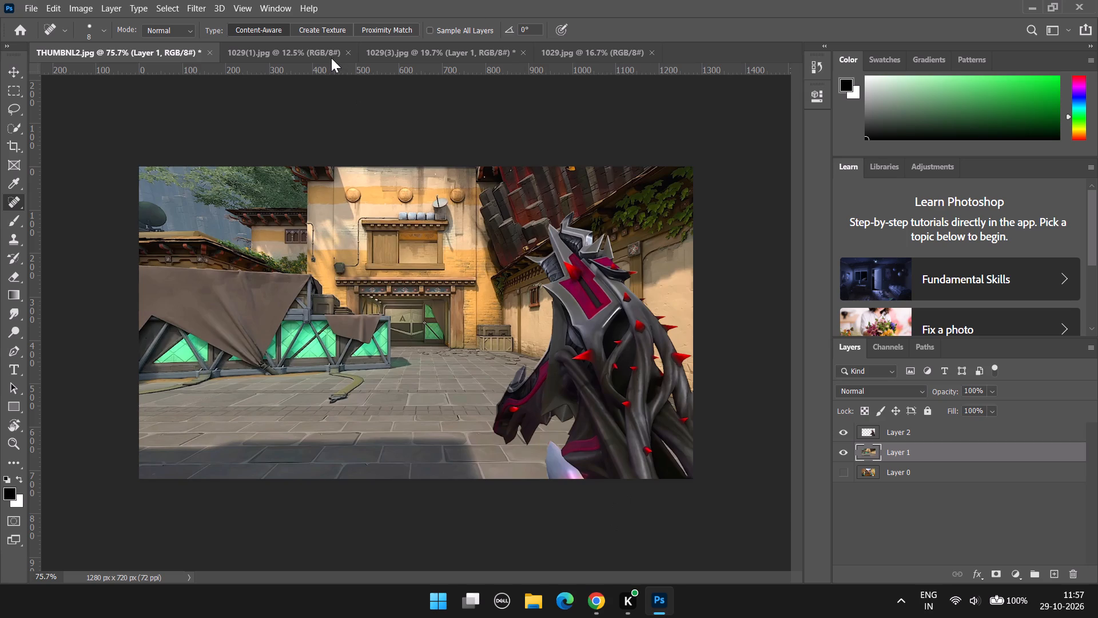
# Look through the open documents 1029(1).jpg and 1029(3).jpg, and bring up the karambit image 1029.jpg.
pyautogui.click(327, 57)
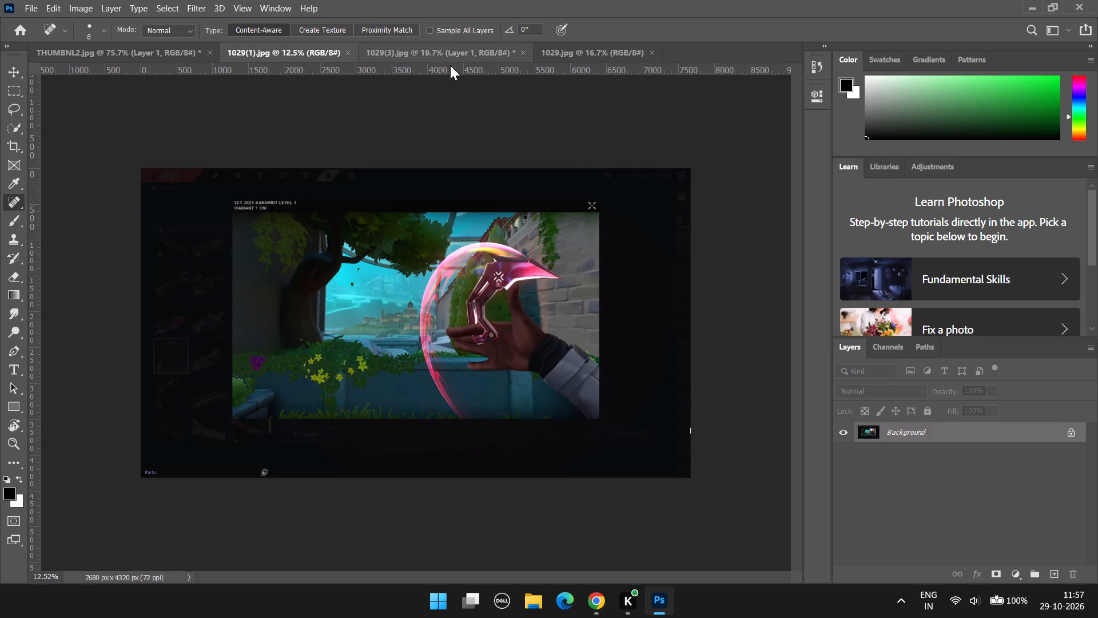
pyautogui.click(415, 51)
pyautogui.click(563, 45)
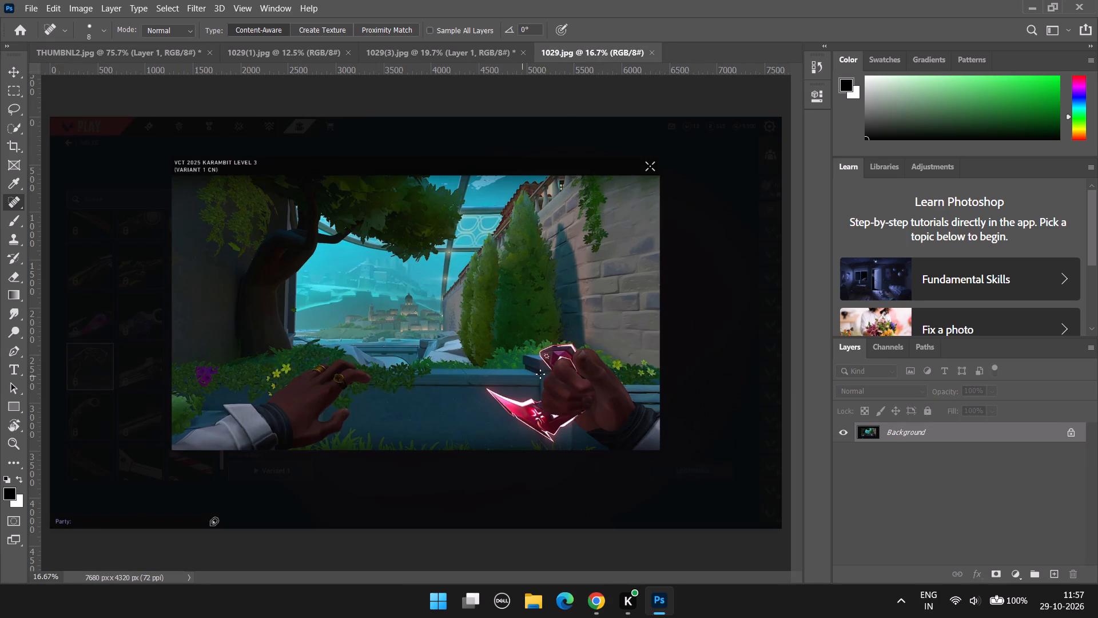
# Compare the karambit images 1029(1).jpg and 1029.jpg, and bring 1029(1).jpg back up.
pyautogui.click(263, 54)
pyautogui.keyDown('alt'); pyautogui.scroll(7, 580, 344); pyautogui.keyUp('alt')
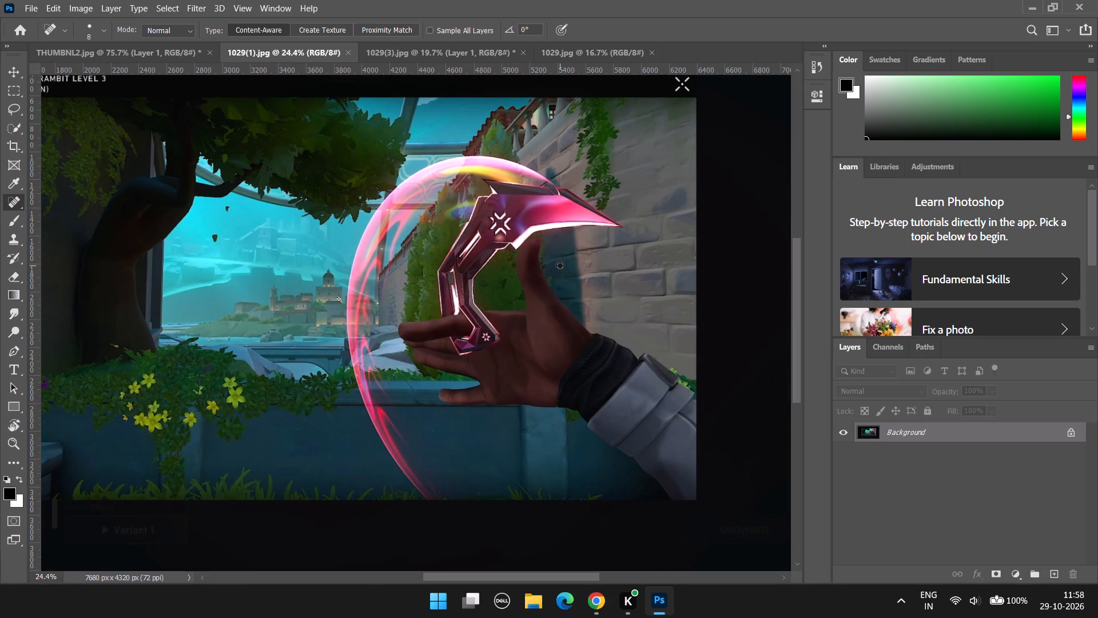
pyautogui.keyDown('alt'); pyautogui.click(575, 54); pyautogui.keyUp('alt')
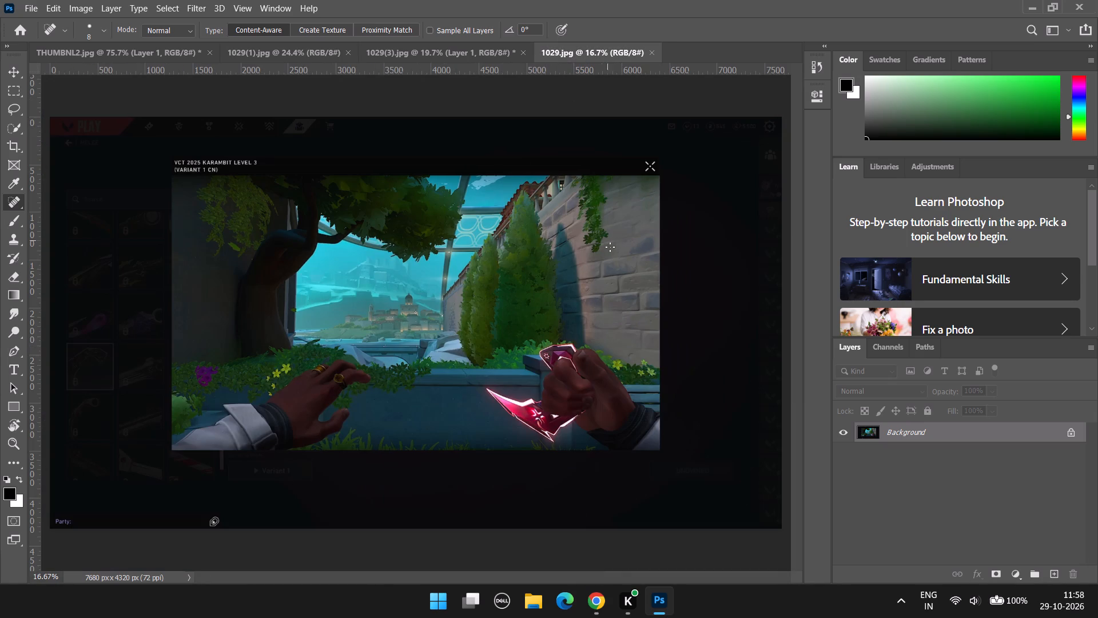
pyautogui.click(309, 57)
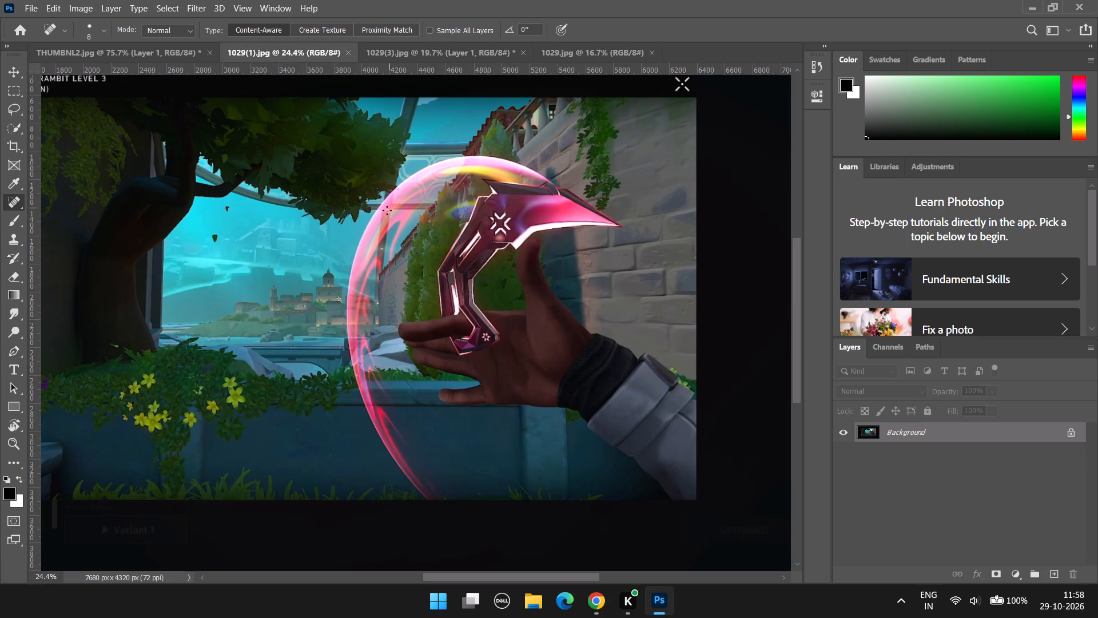
pyautogui.scroll(-8, 406, 253)
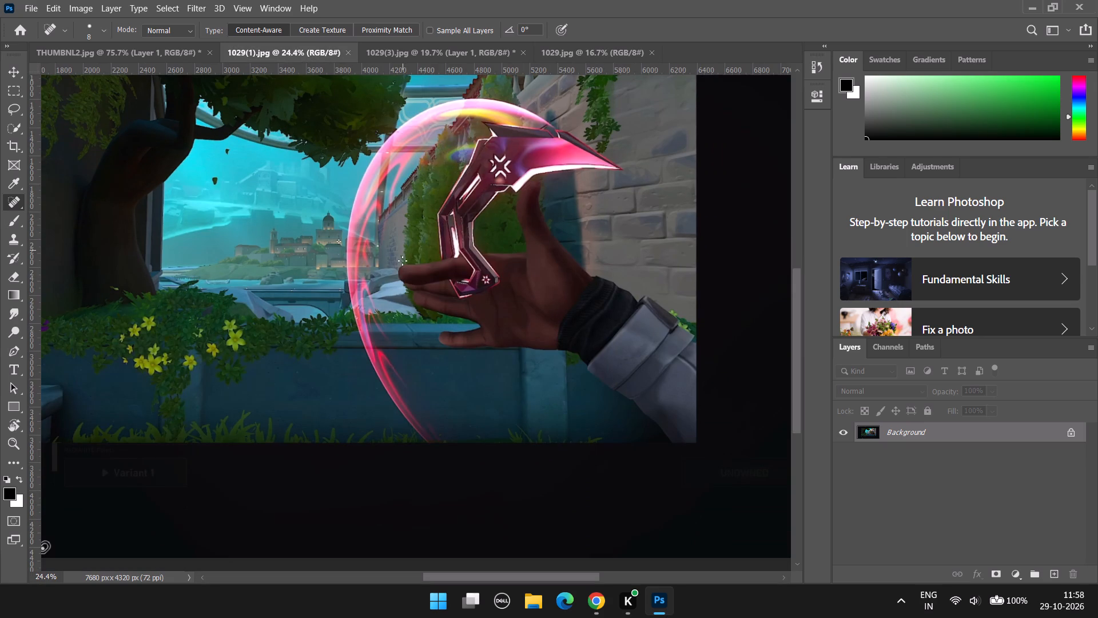
pyautogui.keyDown('alt'); pyautogui.scroll(-4, 20, 138); pyautogui.keyUp('alt')
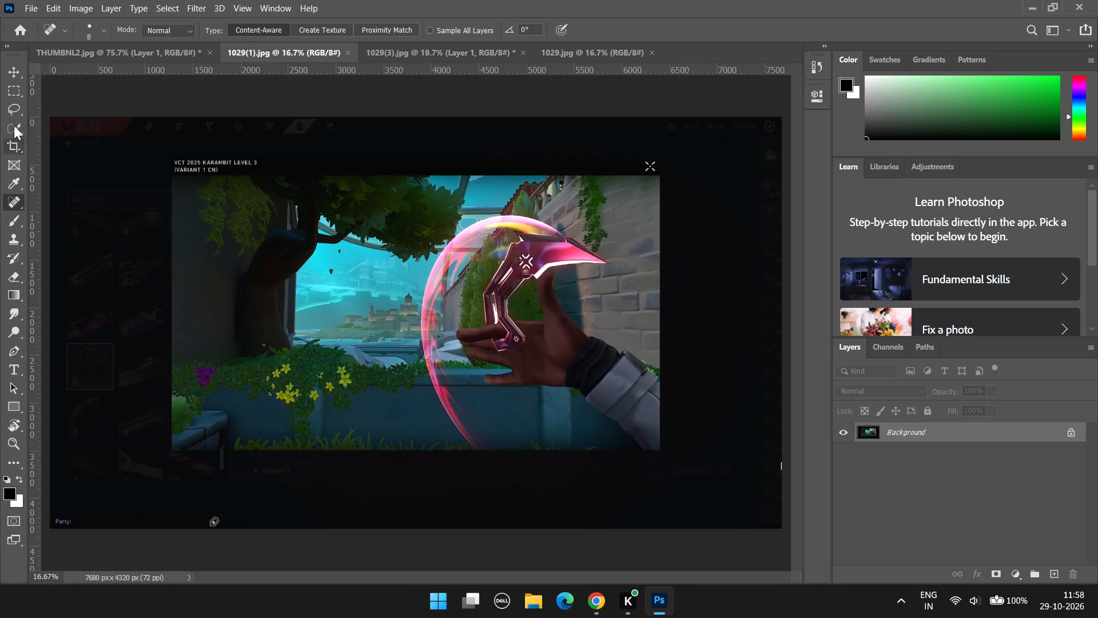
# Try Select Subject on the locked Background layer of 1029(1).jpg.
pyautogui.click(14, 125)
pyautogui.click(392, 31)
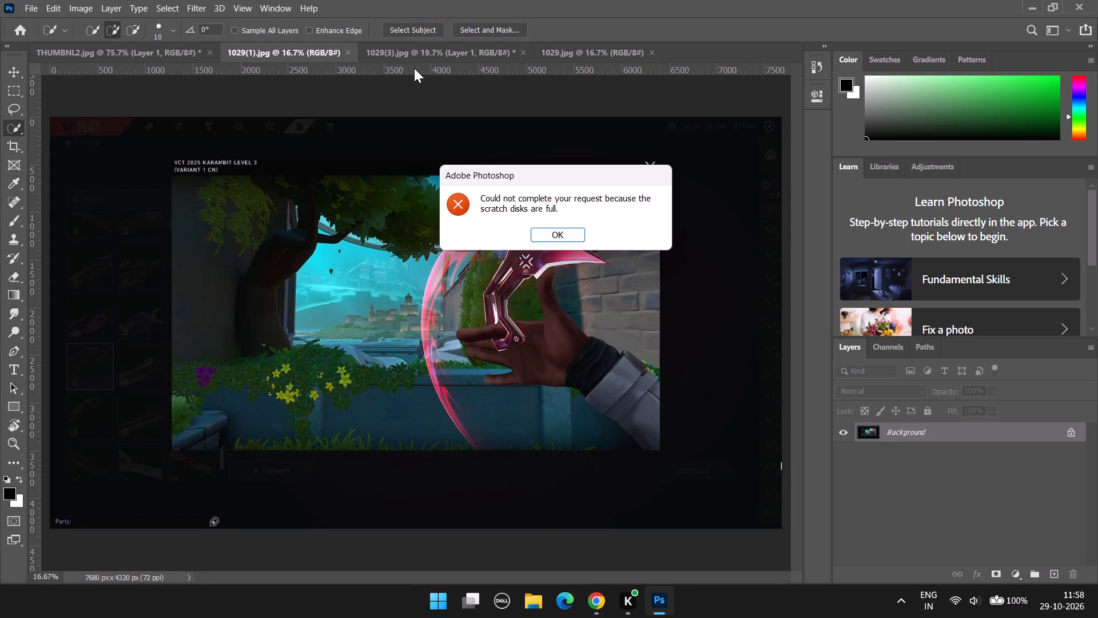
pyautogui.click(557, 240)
# Unlock the Background of 1029(1).jpg so it becomes a regular layer.
pyautogui.click(1082, 431)
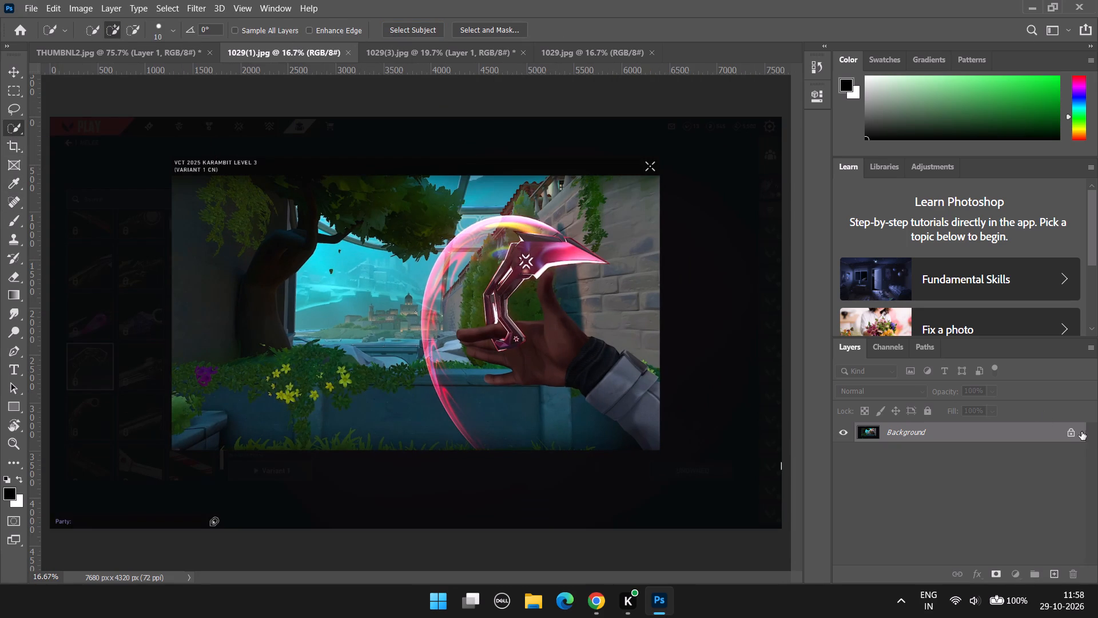
pyautogui.click(1079, 434)
pyautogui.click(1073, 436)
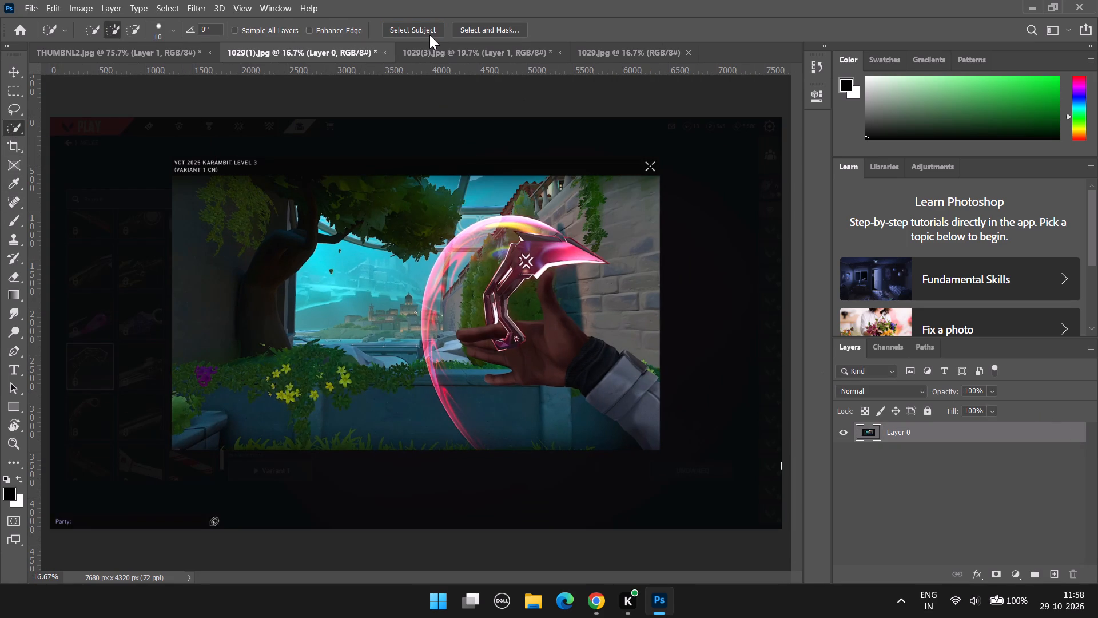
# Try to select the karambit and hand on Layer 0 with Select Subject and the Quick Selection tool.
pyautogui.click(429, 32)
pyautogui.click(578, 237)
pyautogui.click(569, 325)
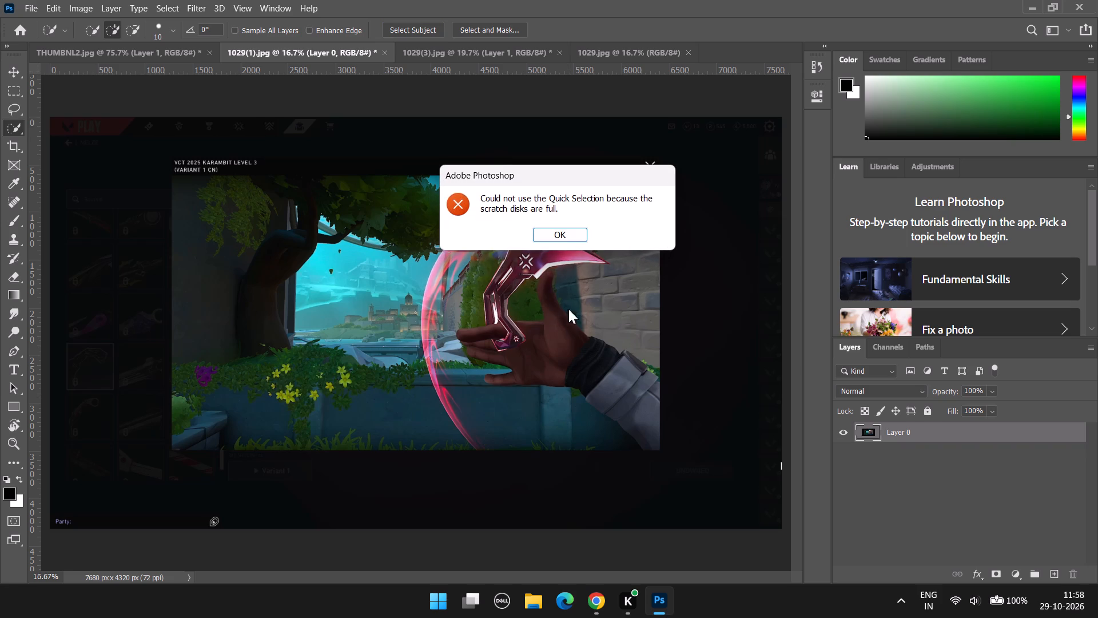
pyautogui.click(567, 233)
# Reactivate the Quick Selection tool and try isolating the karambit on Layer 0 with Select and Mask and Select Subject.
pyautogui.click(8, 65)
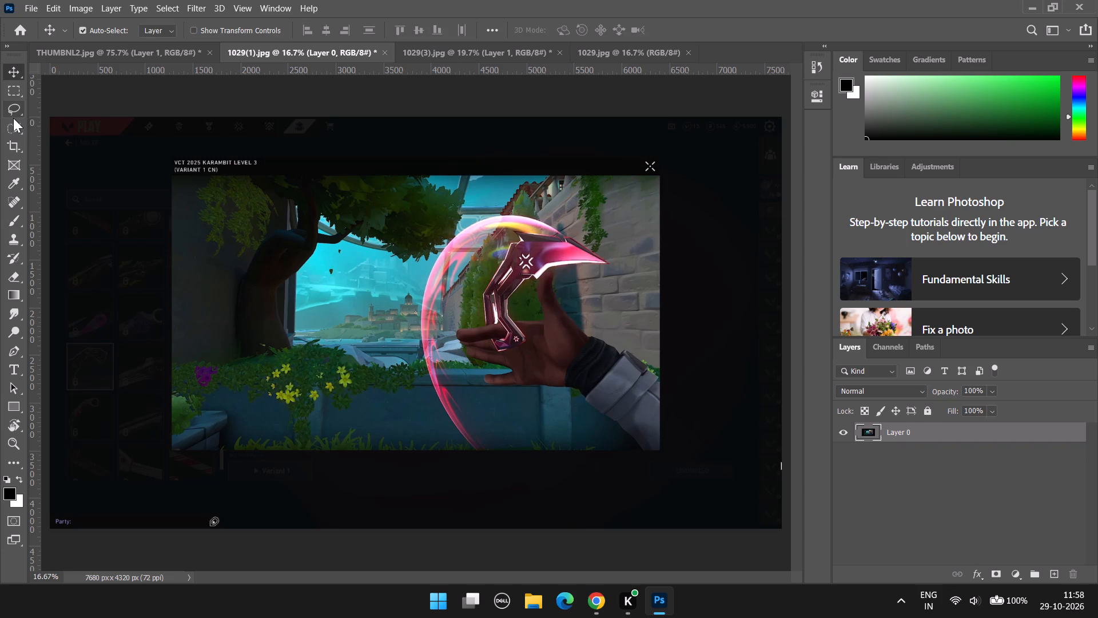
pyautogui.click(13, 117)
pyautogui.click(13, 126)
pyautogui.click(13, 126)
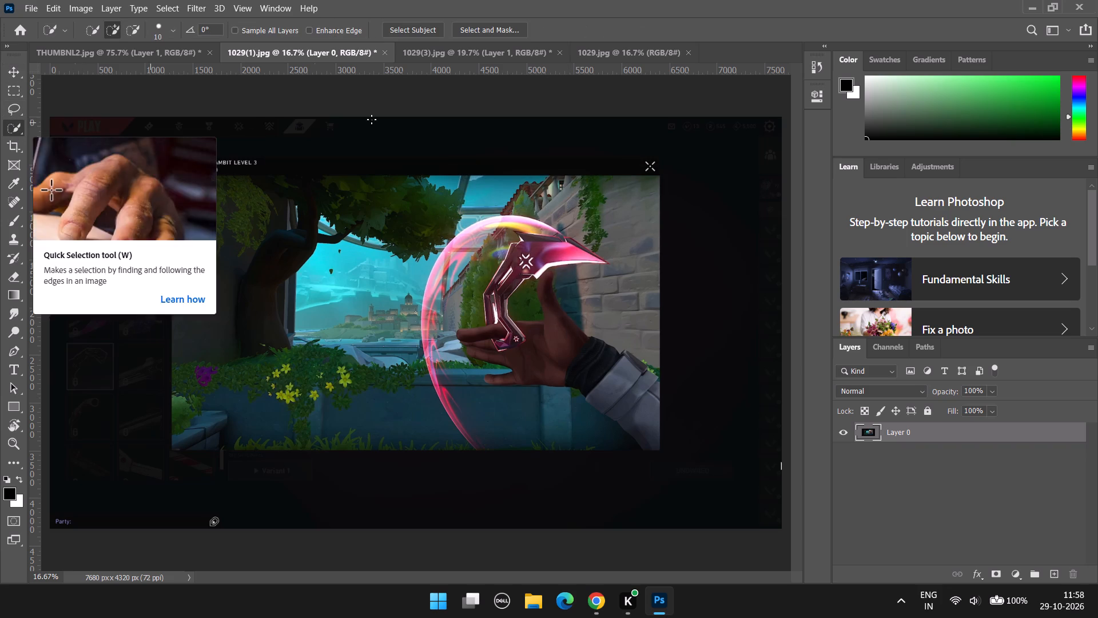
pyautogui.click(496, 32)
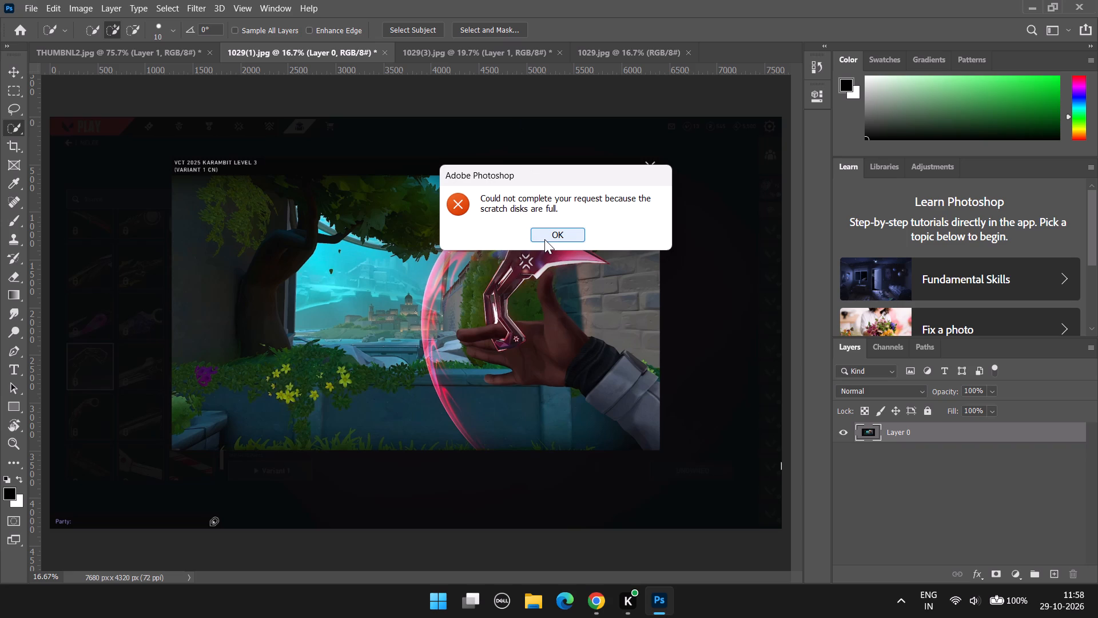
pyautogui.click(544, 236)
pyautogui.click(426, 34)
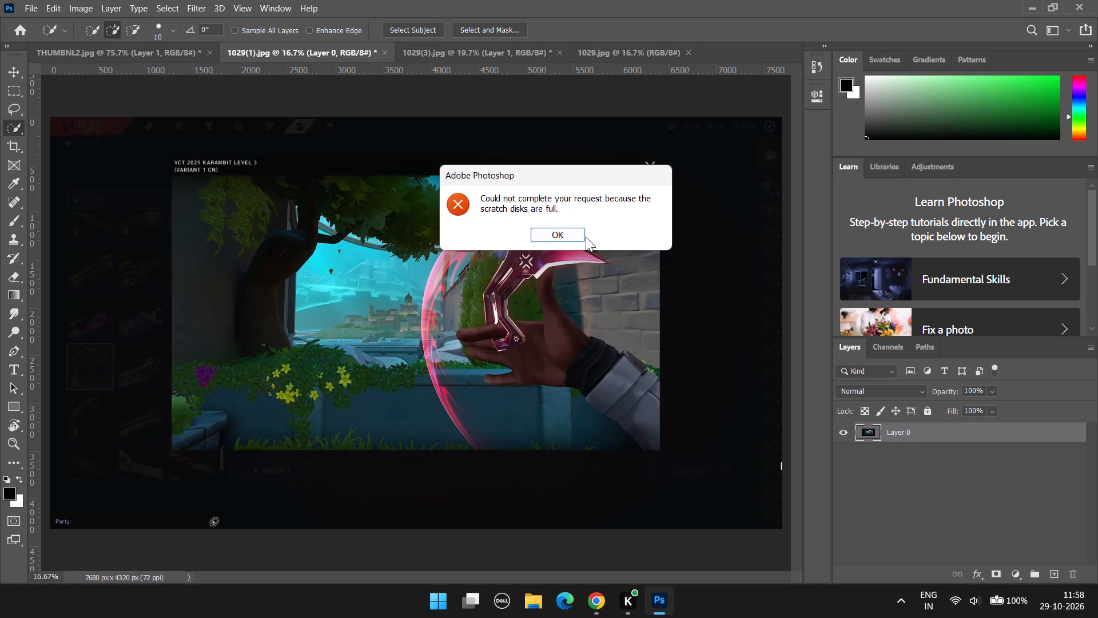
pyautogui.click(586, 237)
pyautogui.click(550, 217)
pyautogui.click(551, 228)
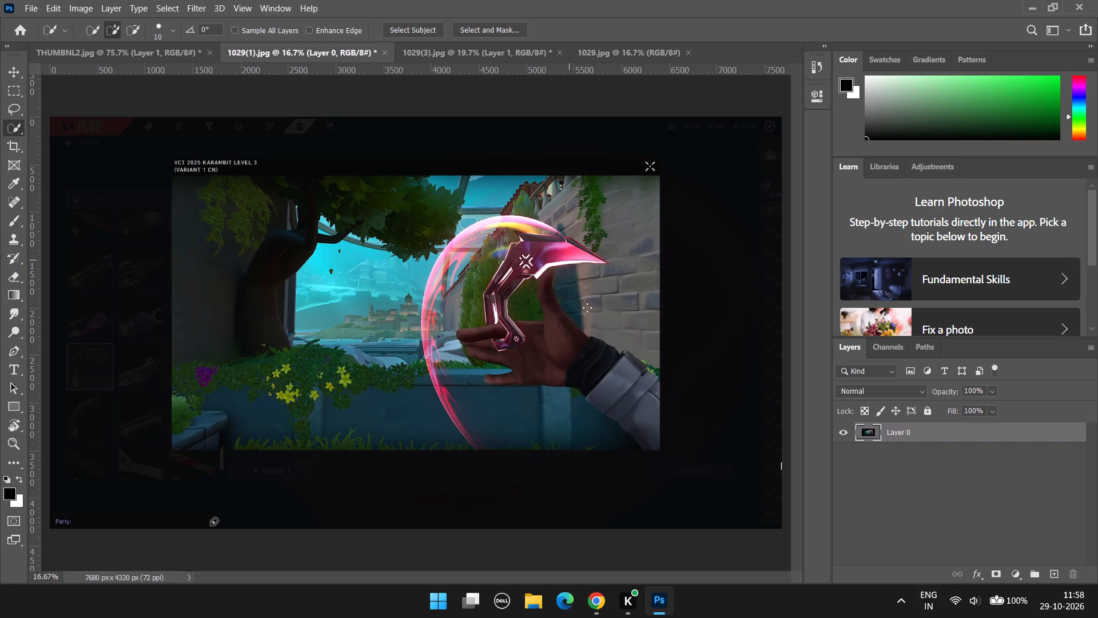
# Switch to File Explorer and check the free space on the computer's drives under This PC.
pyautogui.click(539, 601)
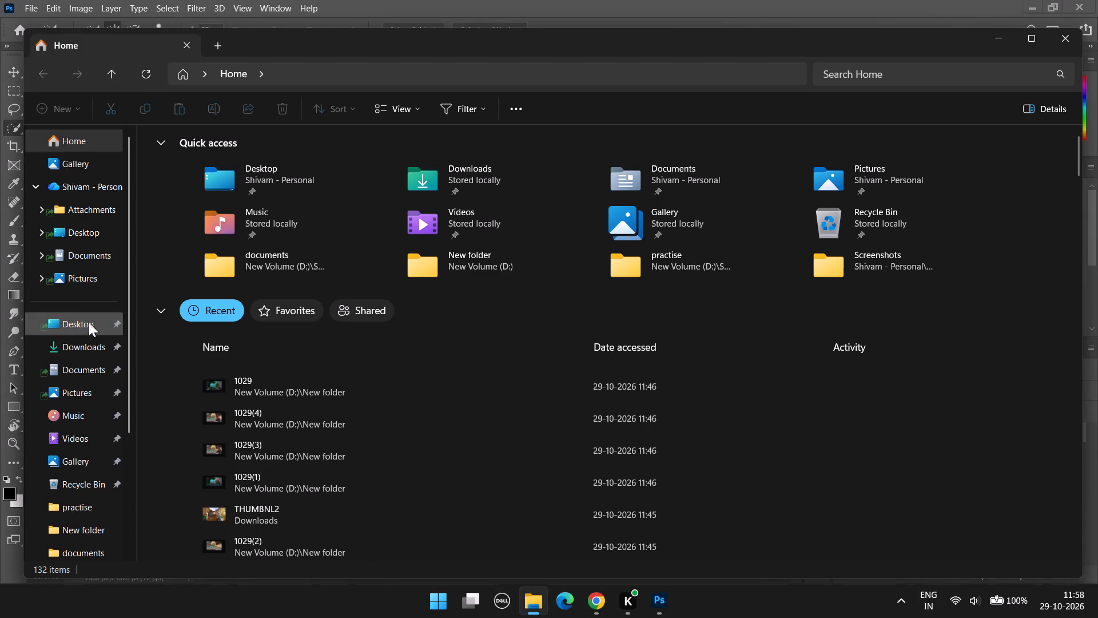
pyautogui.scroll(-6, 110, 431)
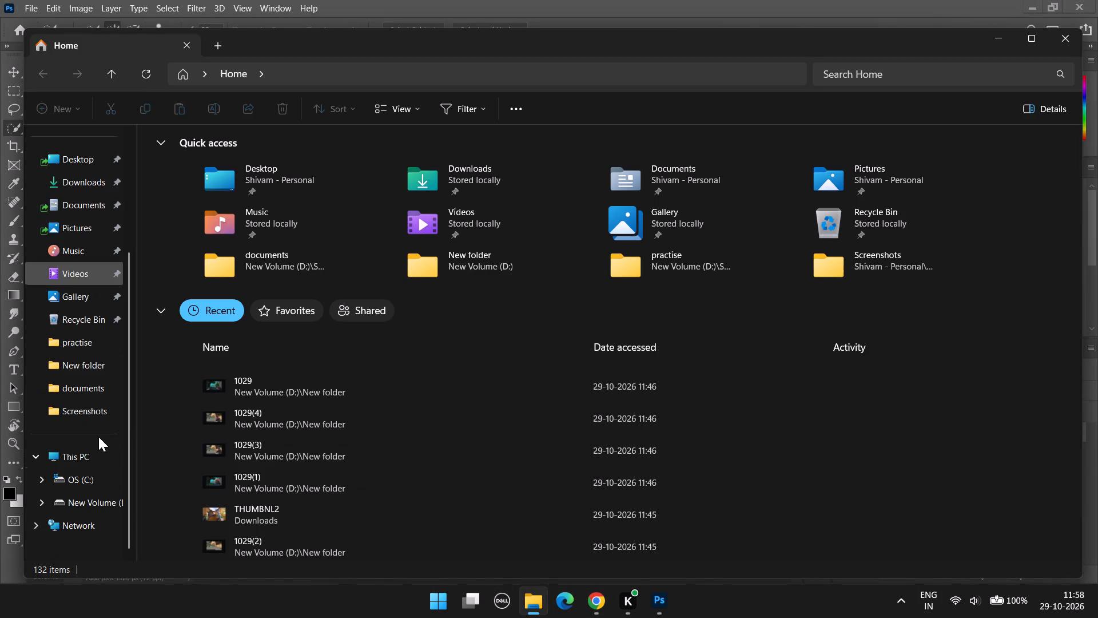
pyautogui.click(81, 454)
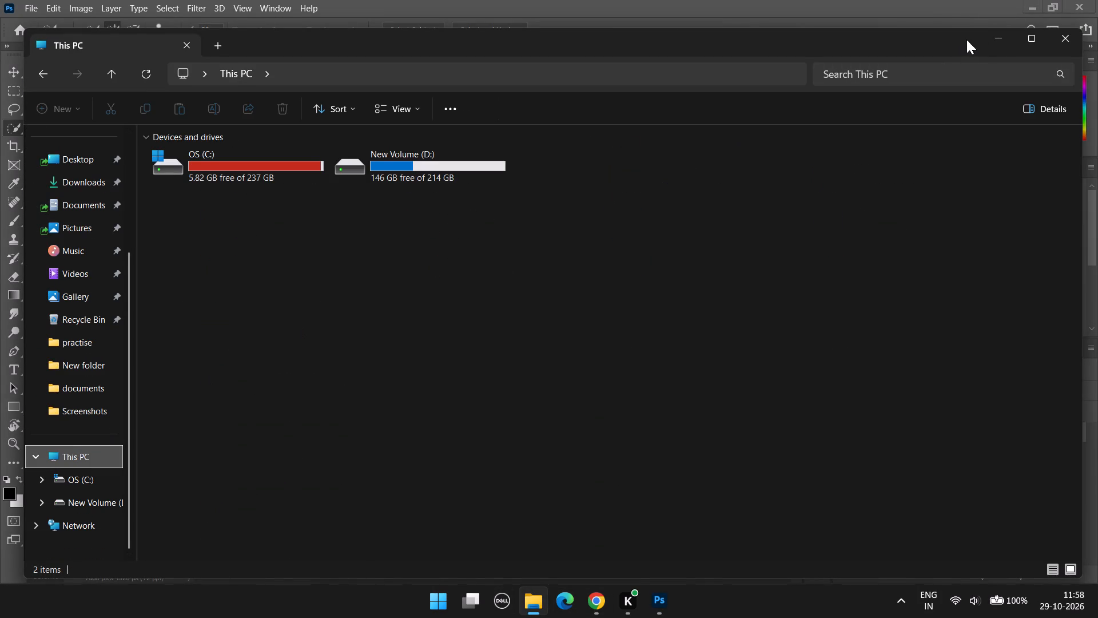
pyautogui.click(1002, 42)
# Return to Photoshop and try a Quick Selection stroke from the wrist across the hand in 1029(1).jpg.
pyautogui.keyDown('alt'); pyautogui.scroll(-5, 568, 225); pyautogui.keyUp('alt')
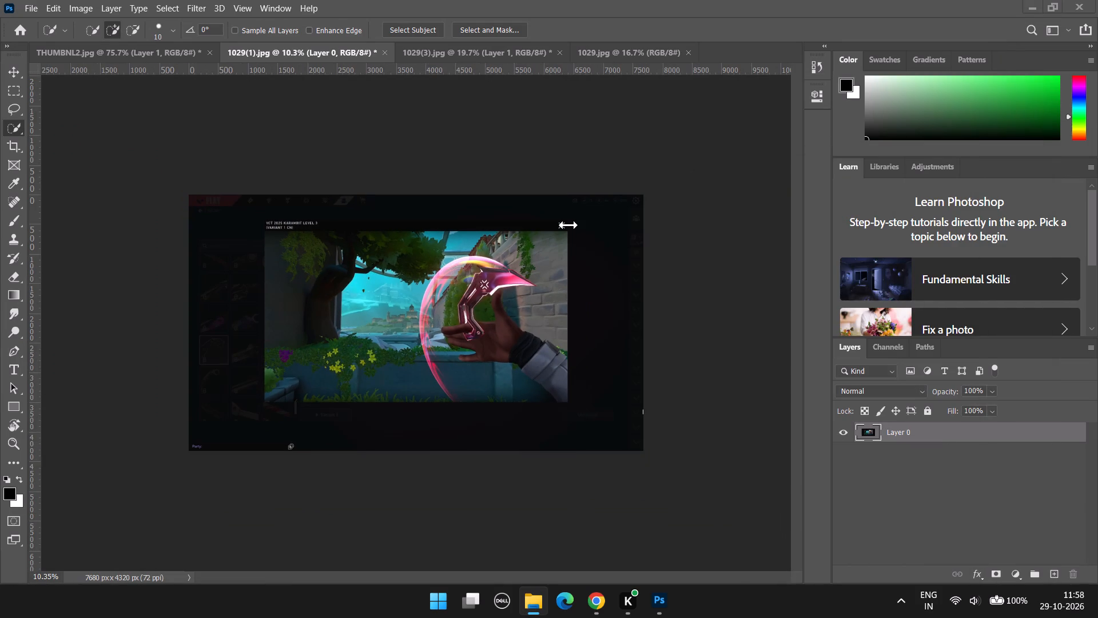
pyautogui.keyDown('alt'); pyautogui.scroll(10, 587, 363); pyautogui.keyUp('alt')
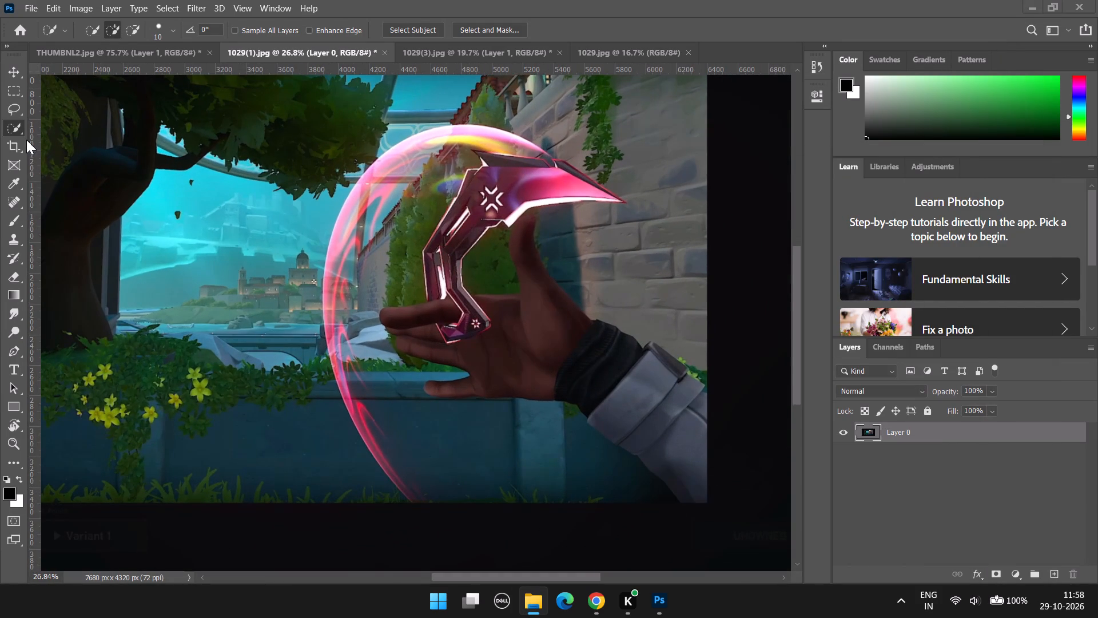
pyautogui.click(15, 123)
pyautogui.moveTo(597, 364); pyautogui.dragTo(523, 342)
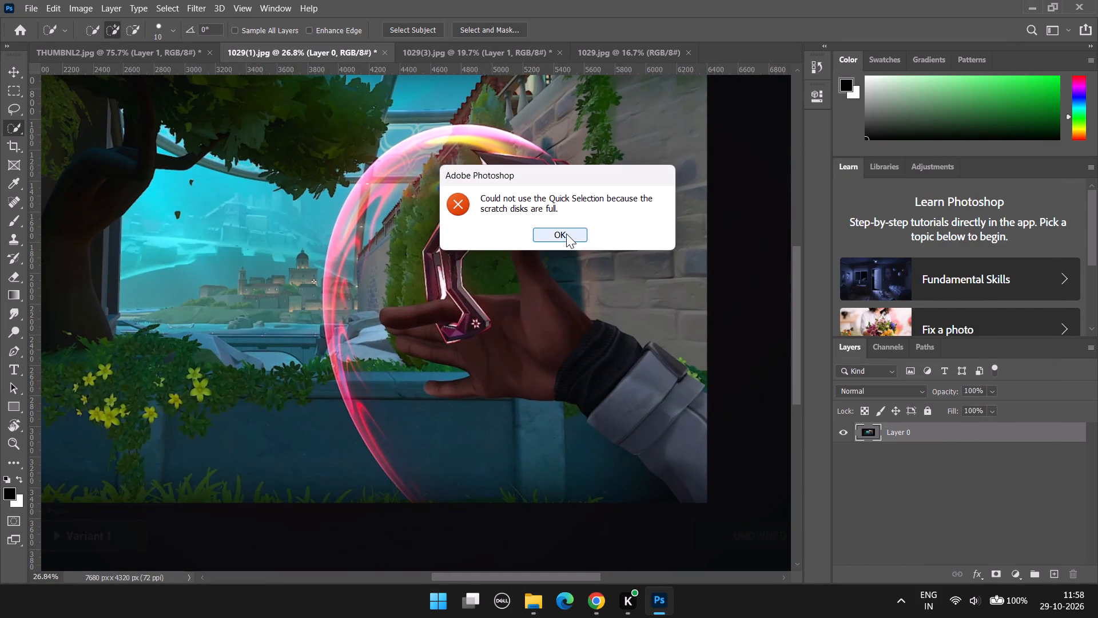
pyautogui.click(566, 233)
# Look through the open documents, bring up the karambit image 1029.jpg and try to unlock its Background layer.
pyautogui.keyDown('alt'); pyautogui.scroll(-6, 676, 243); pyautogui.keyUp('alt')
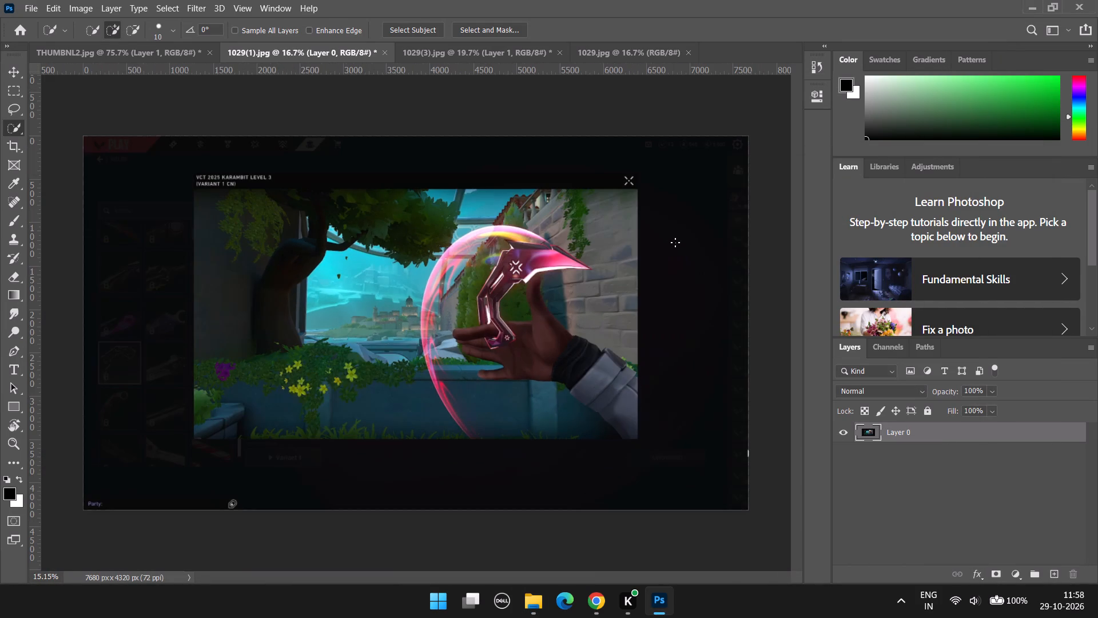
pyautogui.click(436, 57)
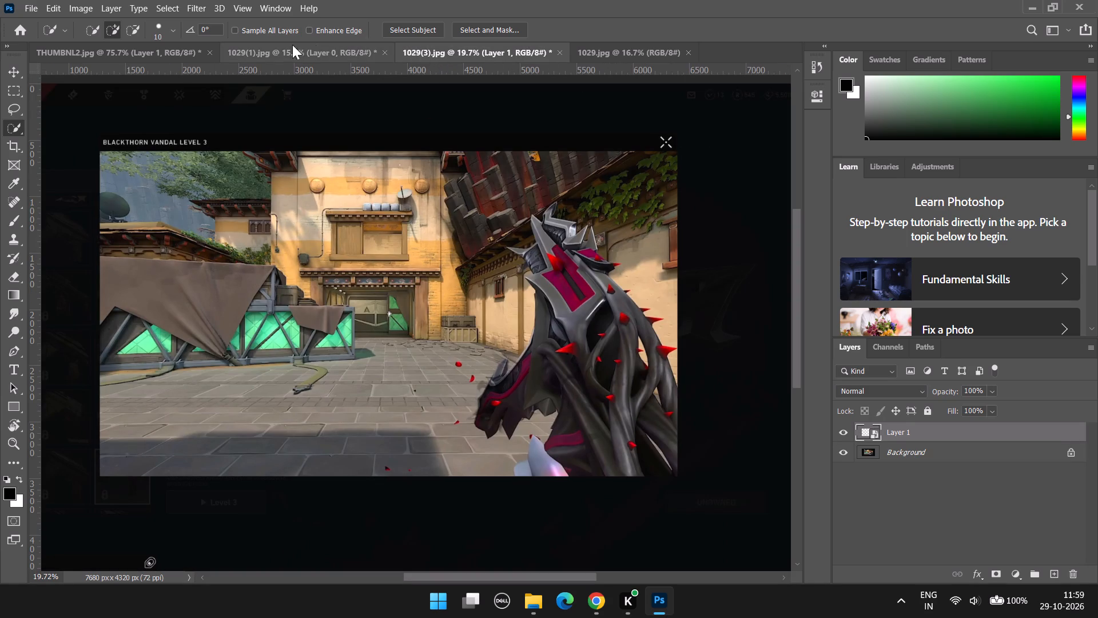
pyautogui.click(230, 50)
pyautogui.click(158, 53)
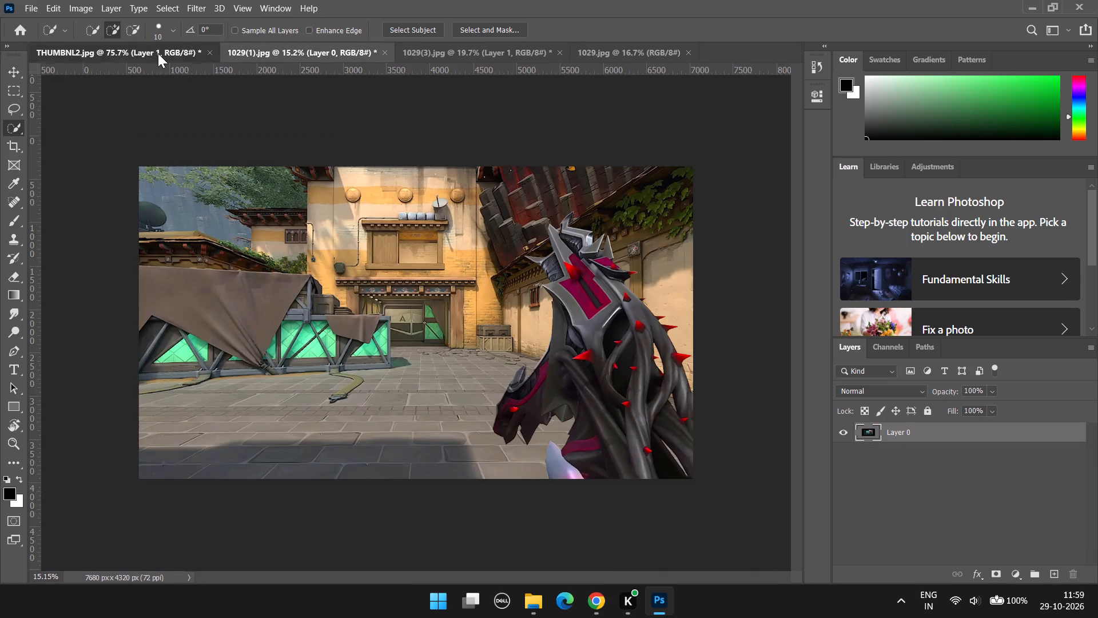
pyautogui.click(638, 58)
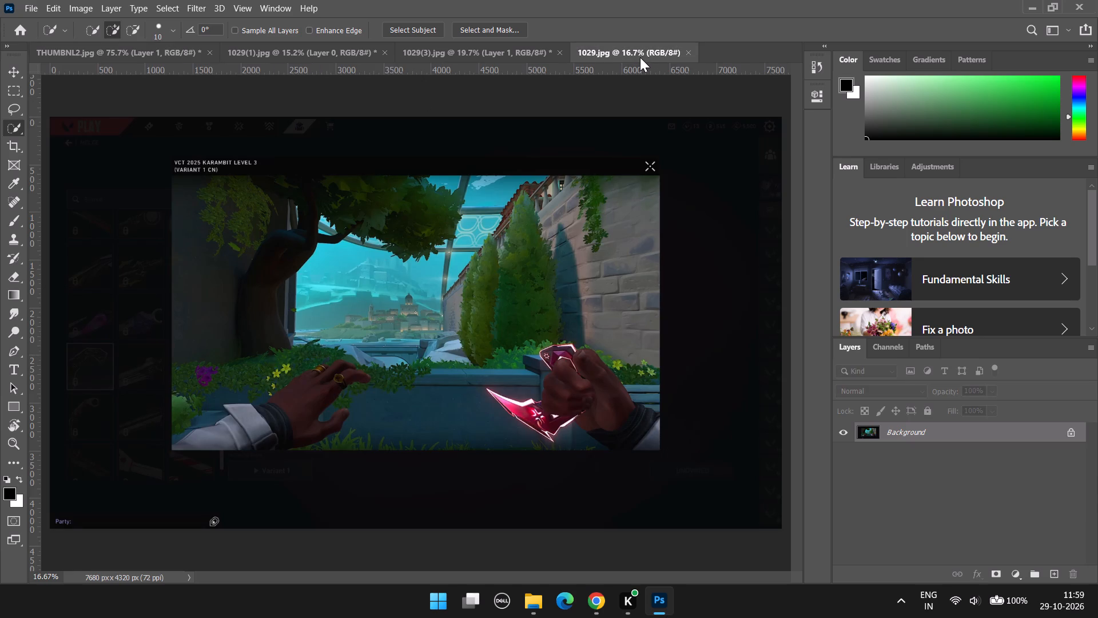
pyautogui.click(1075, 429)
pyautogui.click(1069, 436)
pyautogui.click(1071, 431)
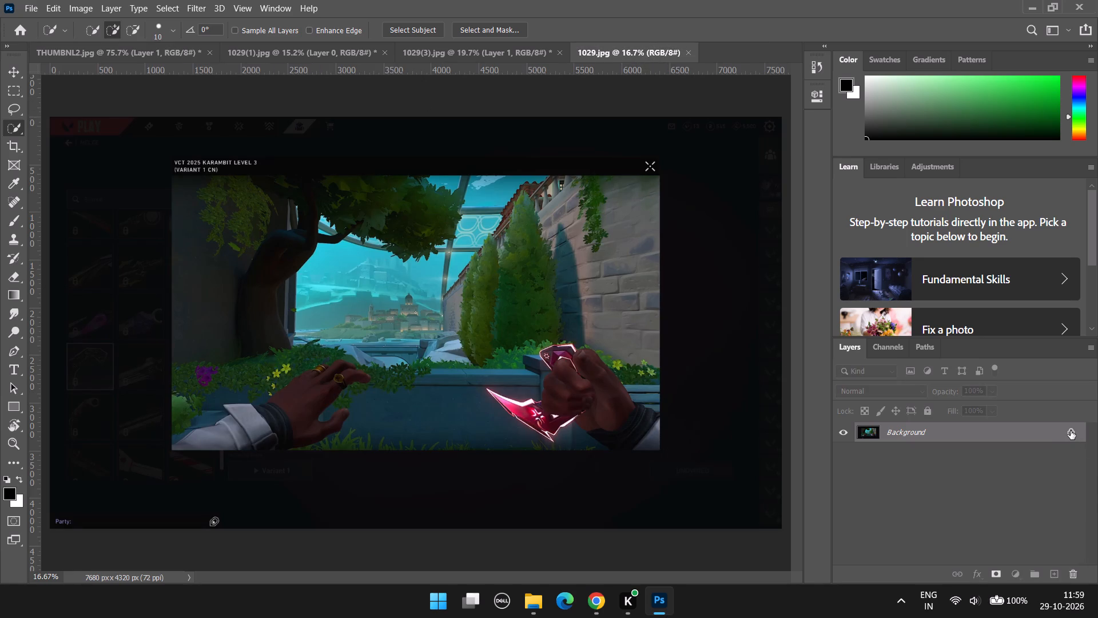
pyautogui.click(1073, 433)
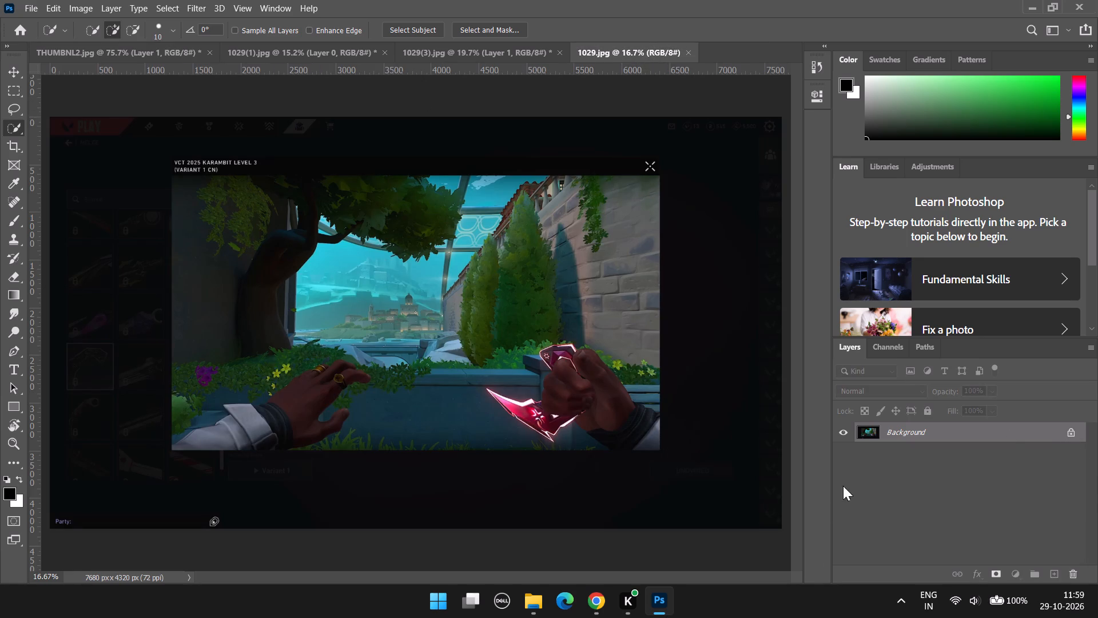
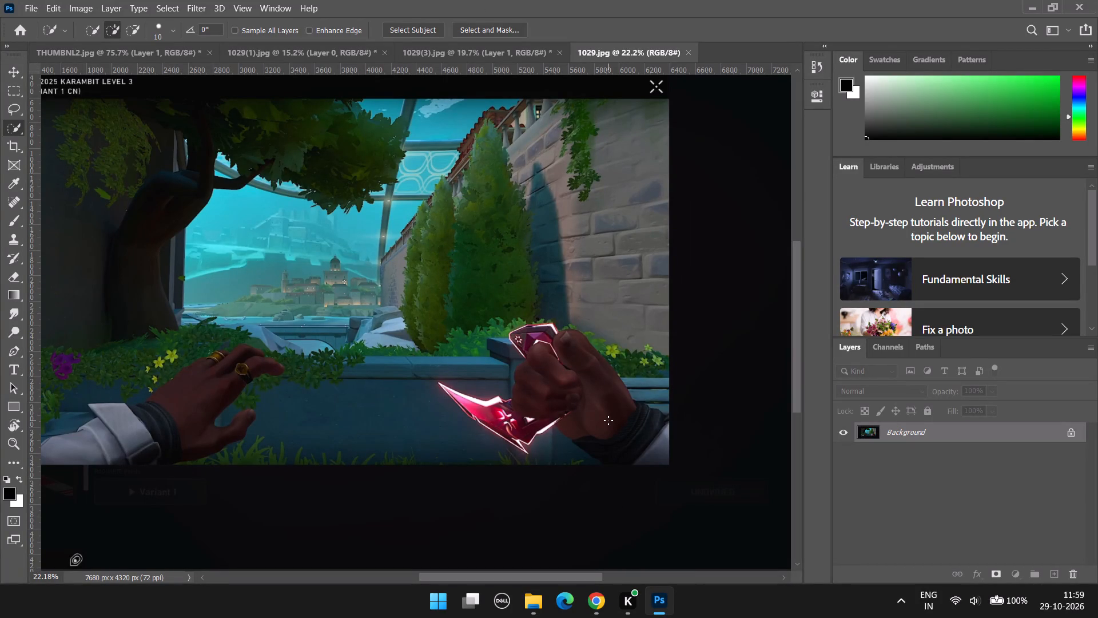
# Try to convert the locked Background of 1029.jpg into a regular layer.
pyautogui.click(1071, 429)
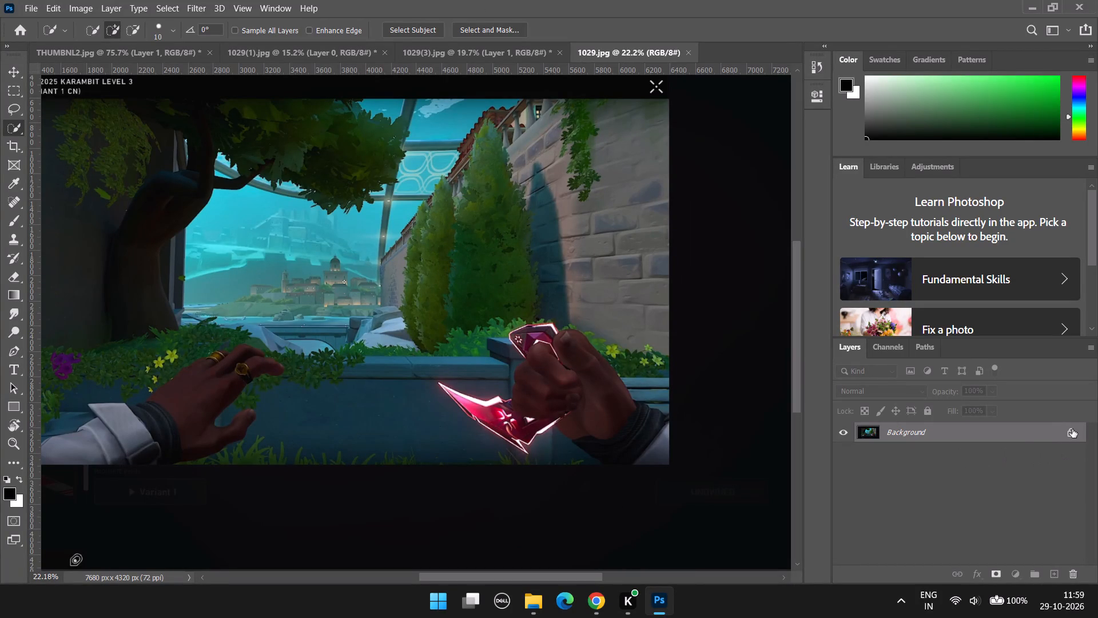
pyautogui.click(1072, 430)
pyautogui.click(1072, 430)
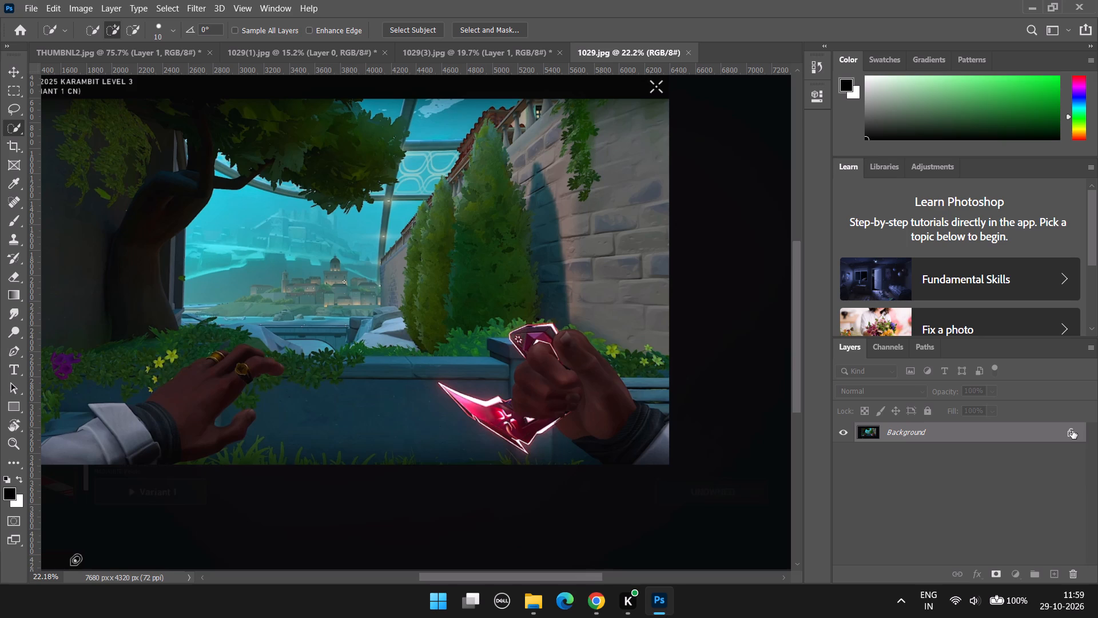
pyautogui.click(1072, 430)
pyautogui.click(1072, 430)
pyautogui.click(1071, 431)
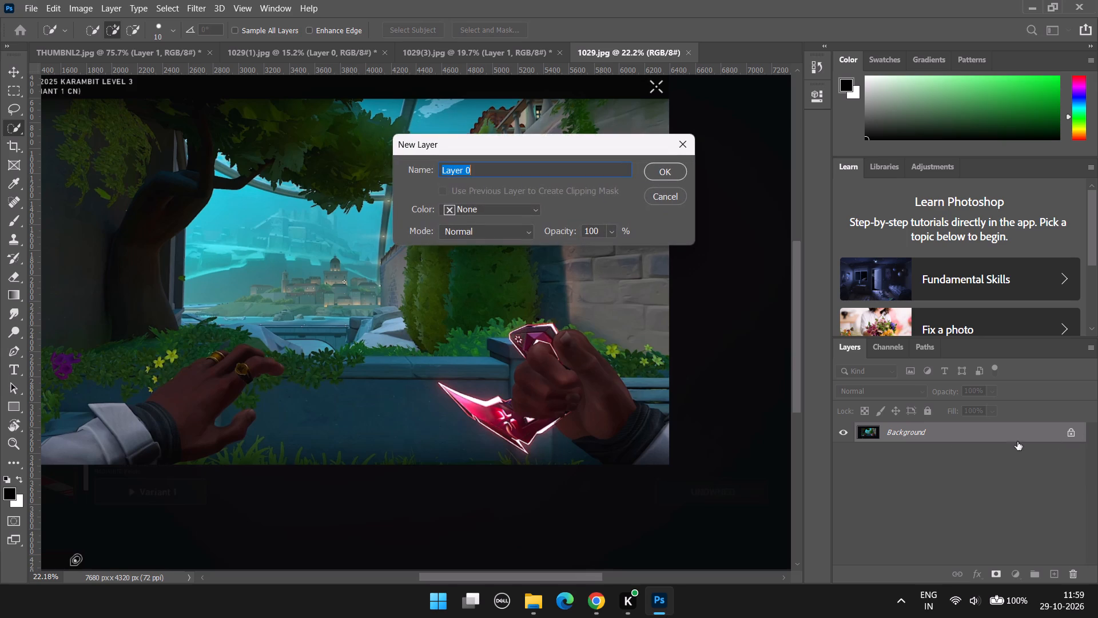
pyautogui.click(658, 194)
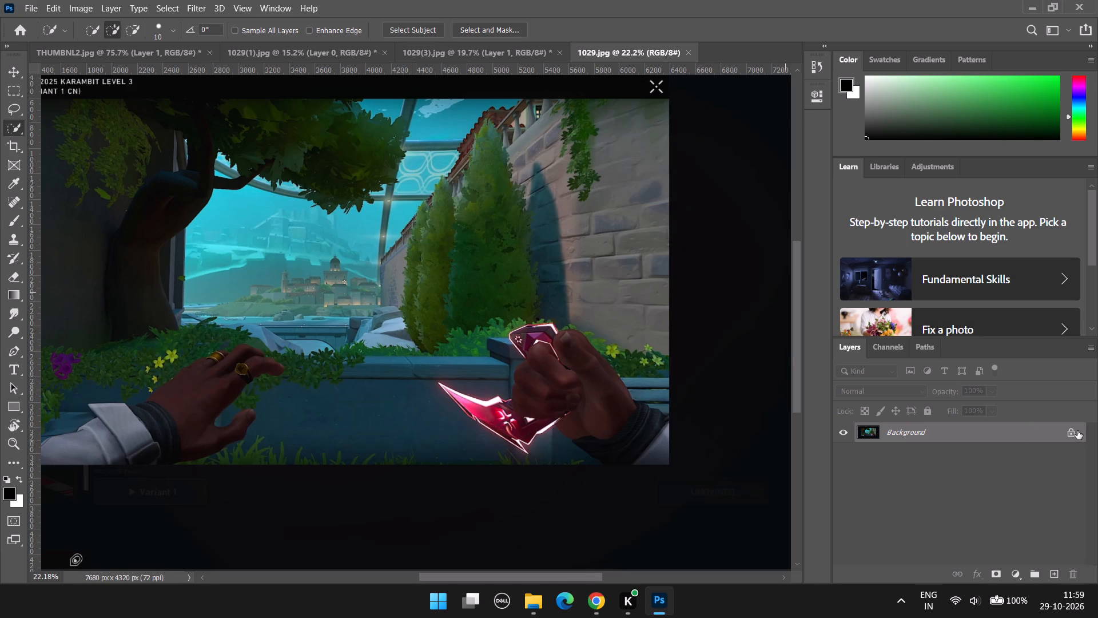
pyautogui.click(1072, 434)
# Switch to File Explorer and delete the Udta.Teer video, OperaSetup and the Inception video from the Downloads folder.
pyautogui.click(538, 616)
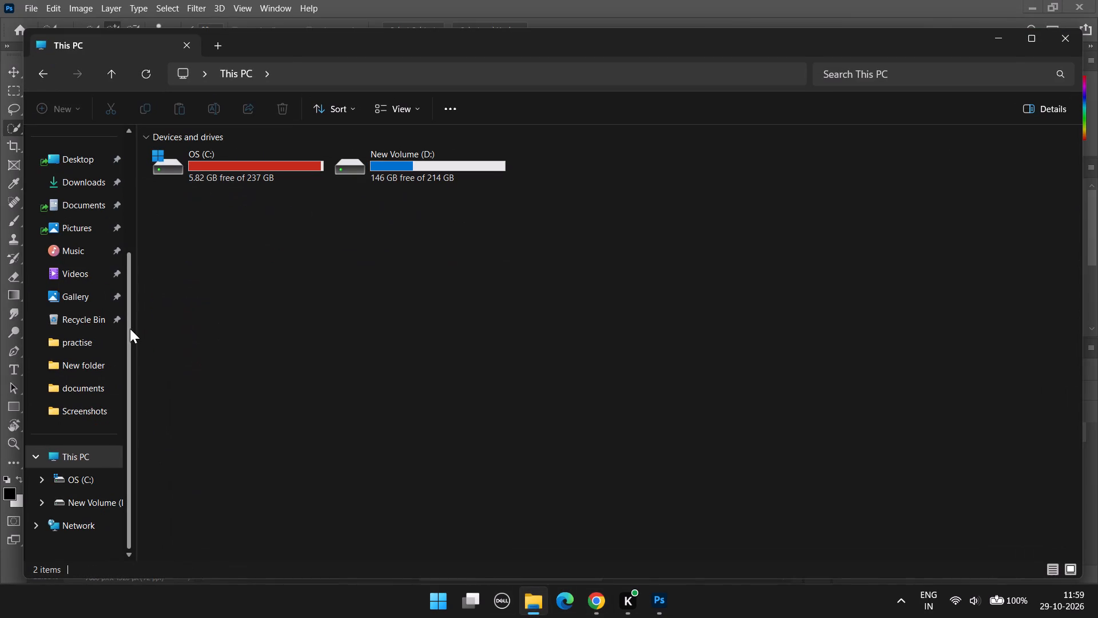
pyautogui.click(73, 178)
pyautogui.scroll(3, 204, 228)
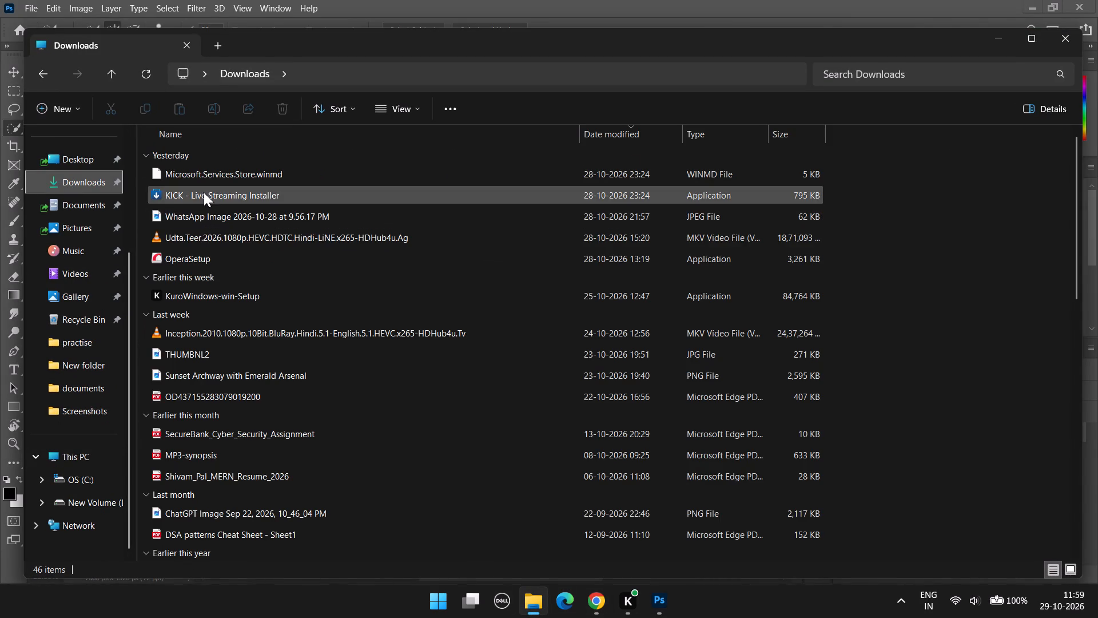
pyautogui.click(205, 243)
pyautogui.press('Delete')
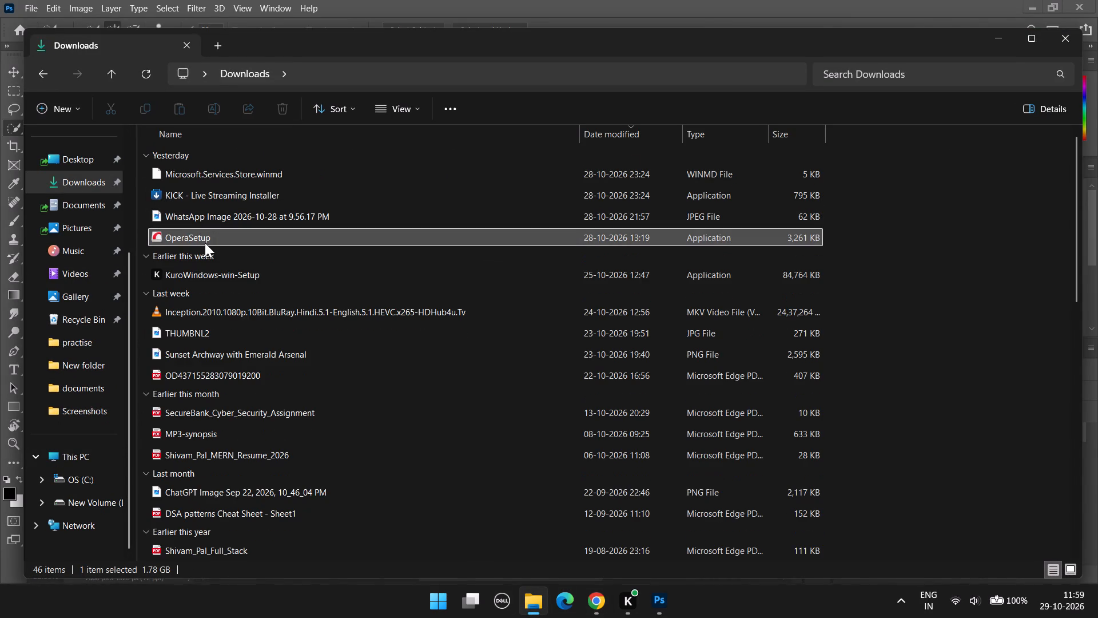
pyautogui.click(205, 243)
pyautogui.press('Delete')
pyautogui.click(207, 292)
pyautogui.press('Delete')
pyautogui.scroll(-3, 207, 292)
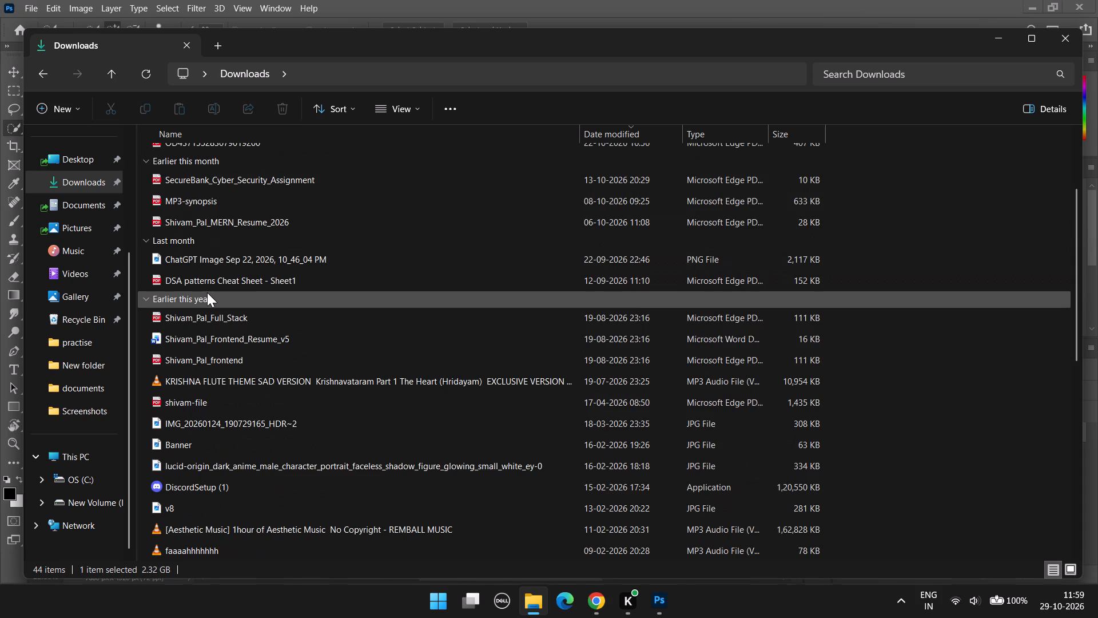
pyautogui.scroll(-4, 207, 292)
pyautogui.click(1010, 43)
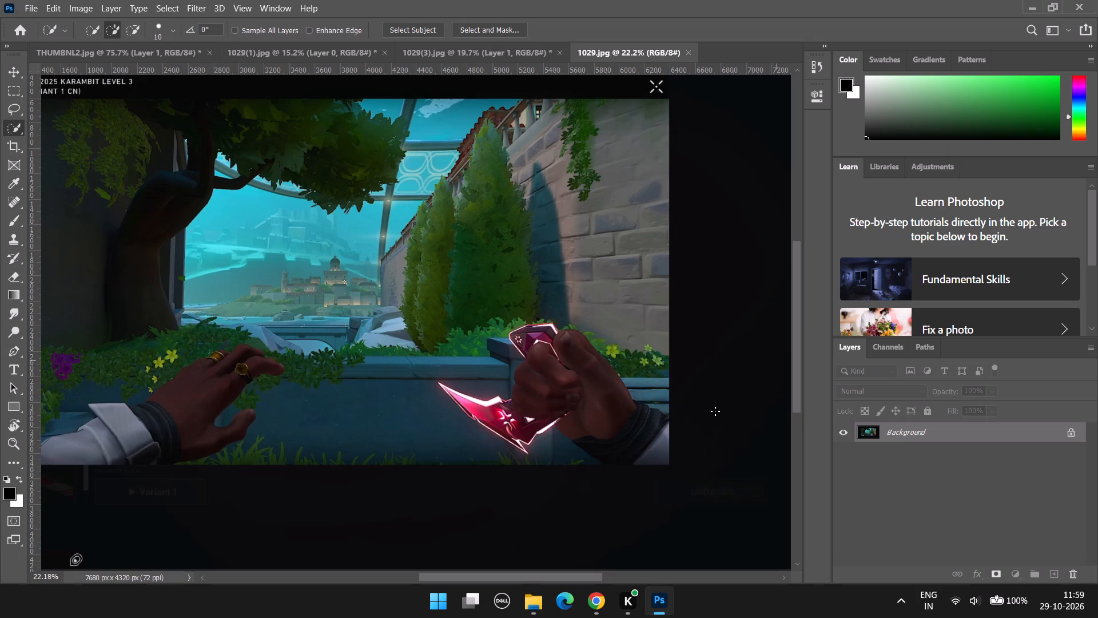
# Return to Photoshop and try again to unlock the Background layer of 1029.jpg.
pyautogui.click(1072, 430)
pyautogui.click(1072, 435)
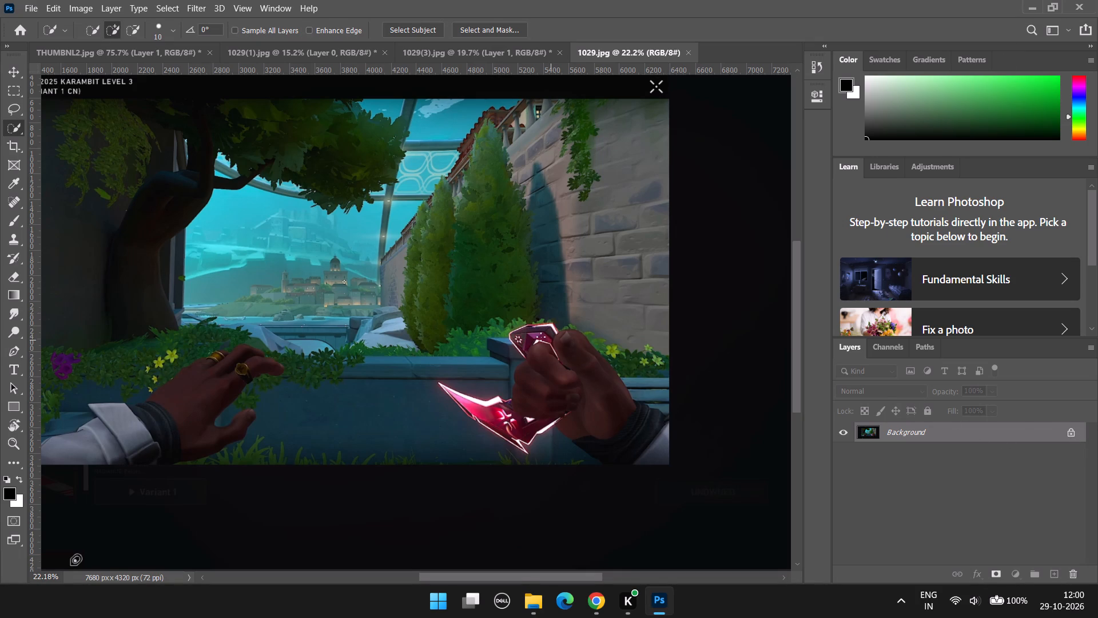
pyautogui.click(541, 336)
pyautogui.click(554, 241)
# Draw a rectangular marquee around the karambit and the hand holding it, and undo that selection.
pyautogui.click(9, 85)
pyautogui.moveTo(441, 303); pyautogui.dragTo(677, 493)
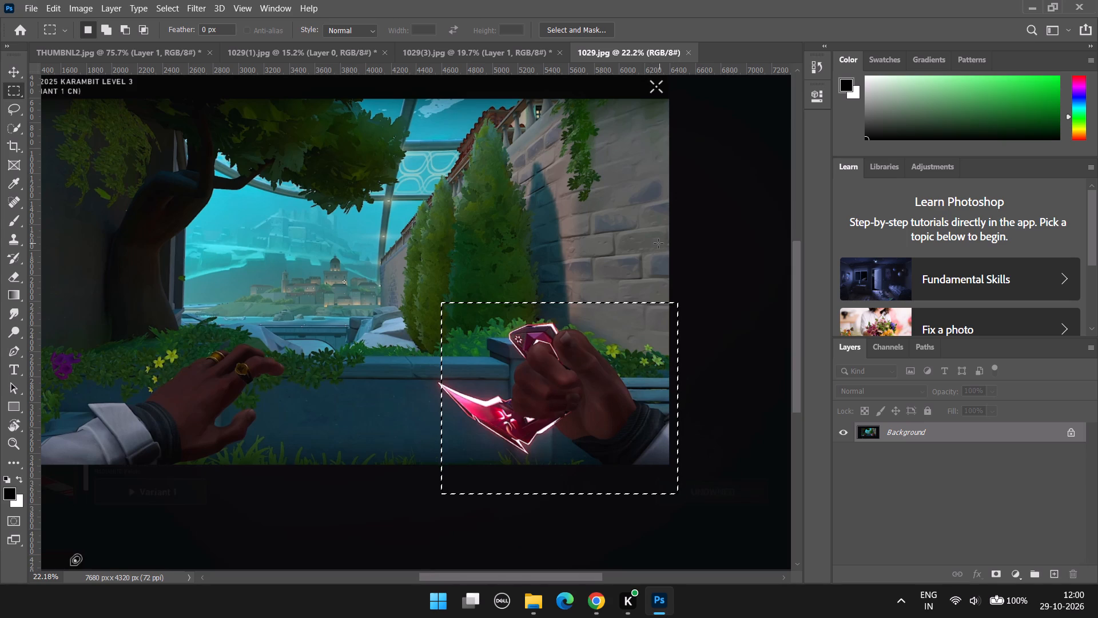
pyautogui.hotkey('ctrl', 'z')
# Bring up THUMBNL2.jpg and delete its hidden Layer 0.
pyautogui.keyDown('alt'); pyautogui.scroll(-3, 292, 312); pyautogui.keyUp('alt')
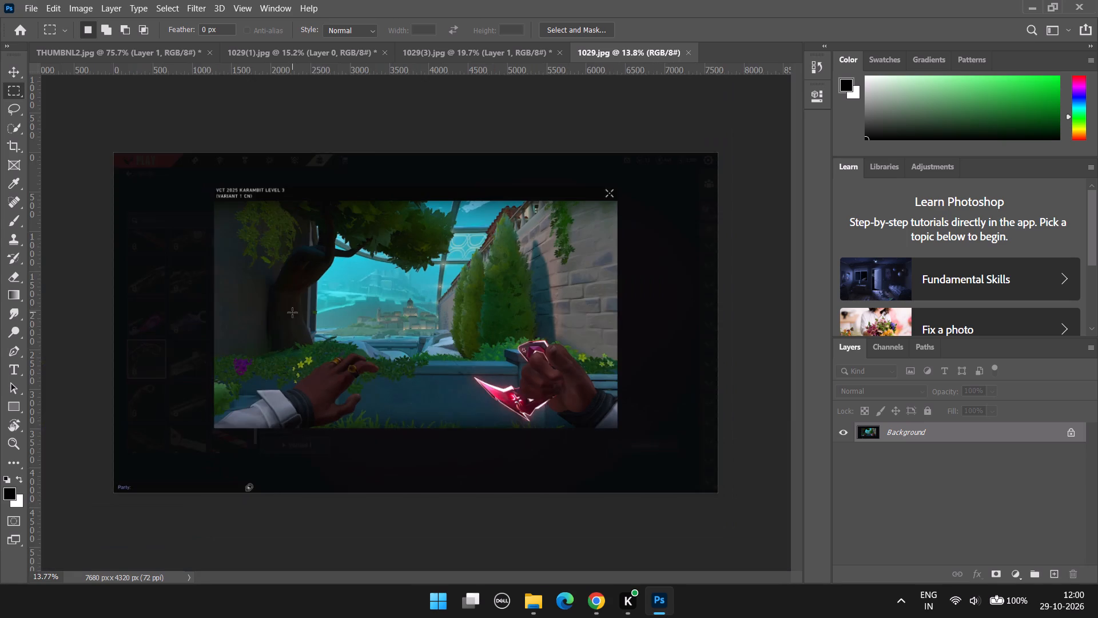
pyautogui.keyDown('alt'); pyautogui.scroll(-4, 292, 312); pyautogui.keyUp('alt')
pyautogui.click(294, 50)
pyautogui.click(149, 48)
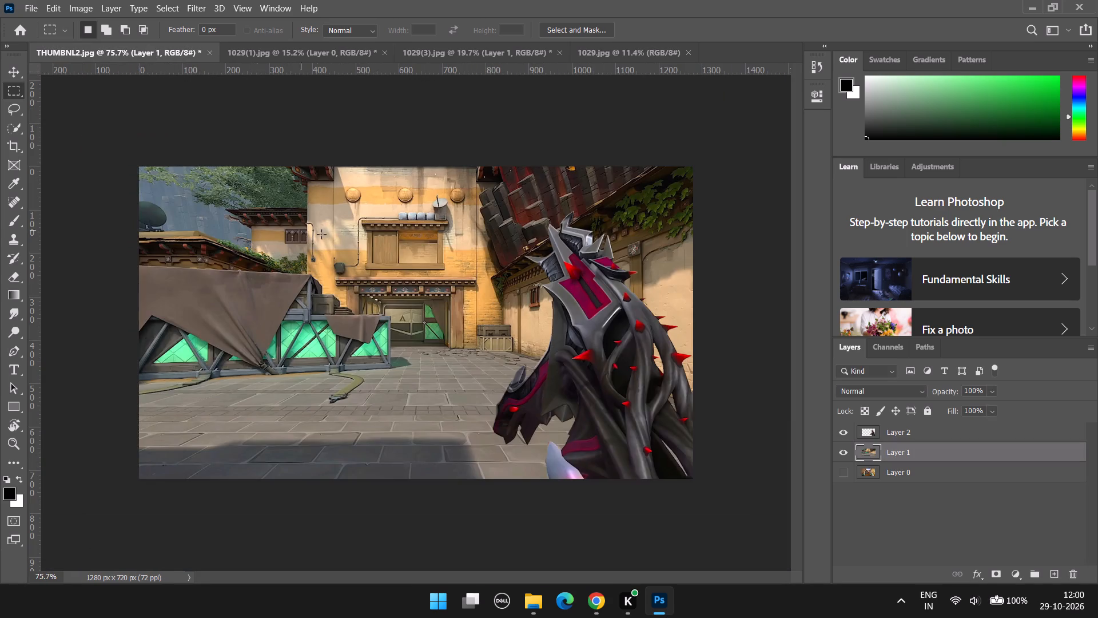
pyautogui.keyDown('alt'); pyautogui.scroll(-2, 332, 247); pyautogui.keyUp('alt')
pyautogui.keyDown('alt'); pyautogui.scroll(4, 349, 279); pyautogui.keyUp('alt')
pyautogui.click(908, 480)
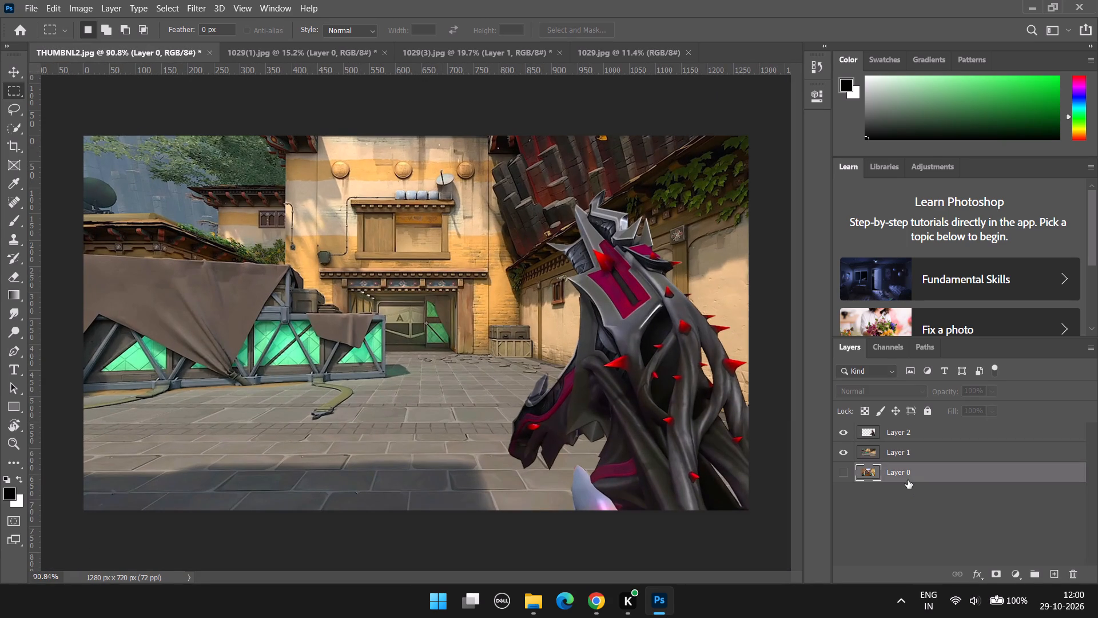
pyautogui.doubleClick(844, 472)
pyautogui.rightClick(949, 477)
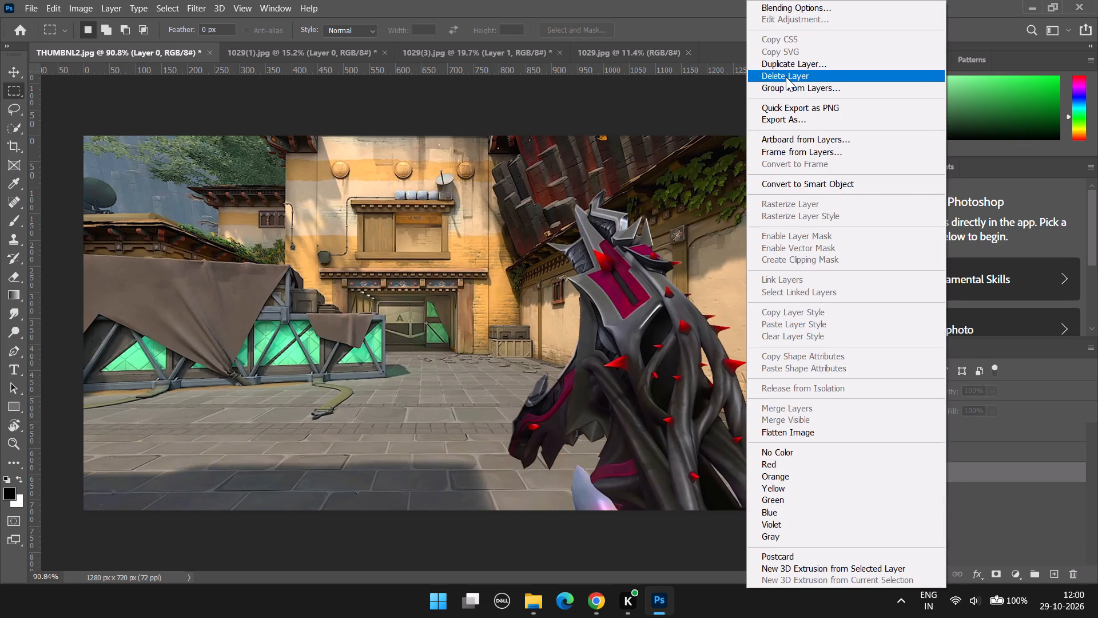
pyautogui.click(786, 77)
pyautogui.doubleClick(493, 237)
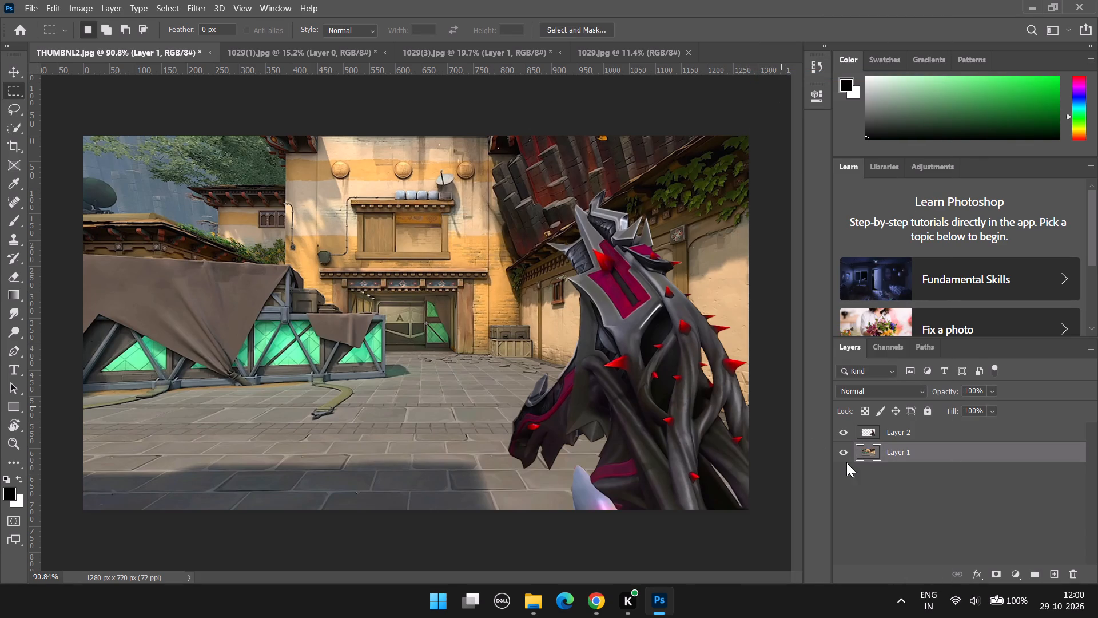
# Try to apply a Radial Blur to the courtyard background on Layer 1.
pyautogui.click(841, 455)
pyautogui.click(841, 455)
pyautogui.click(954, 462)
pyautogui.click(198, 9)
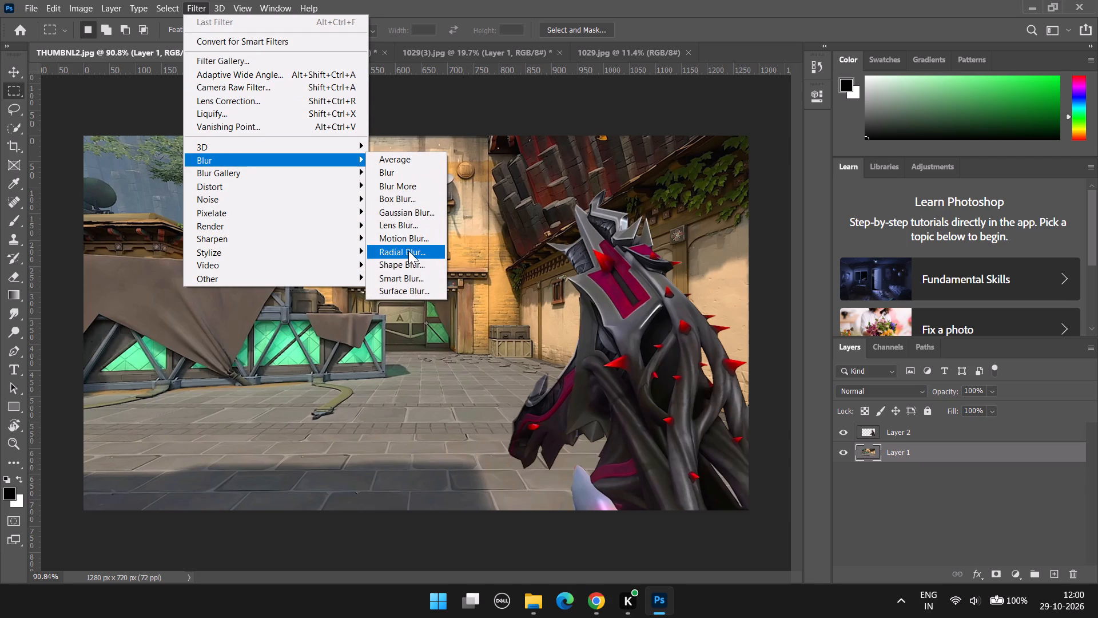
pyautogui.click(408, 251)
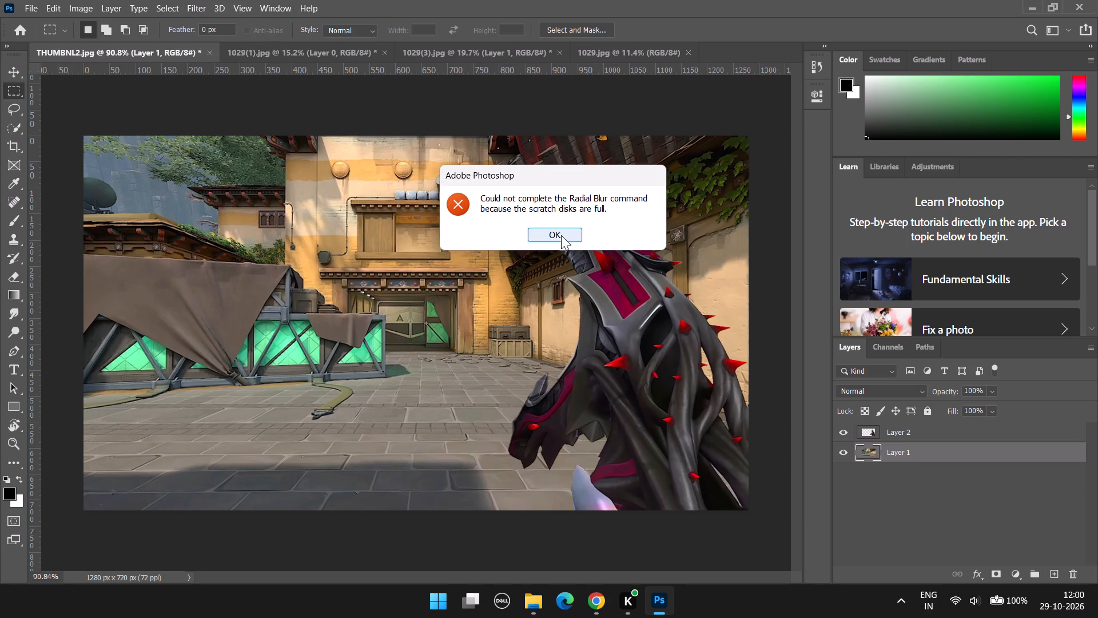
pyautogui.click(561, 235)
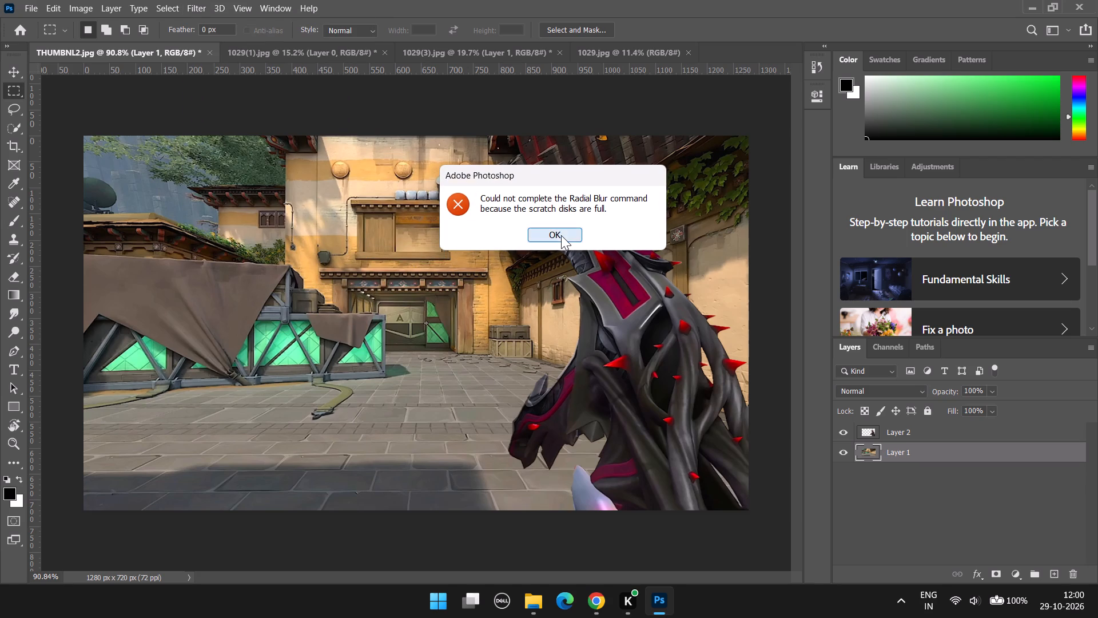